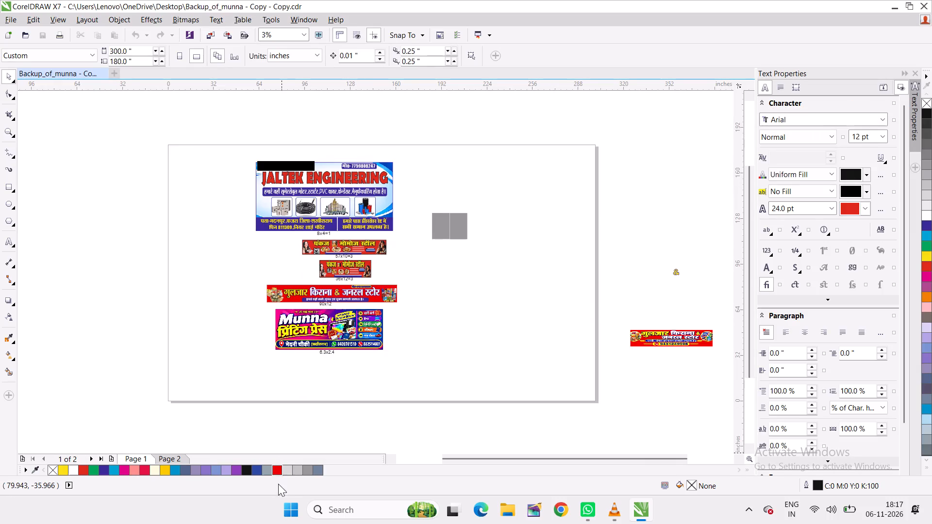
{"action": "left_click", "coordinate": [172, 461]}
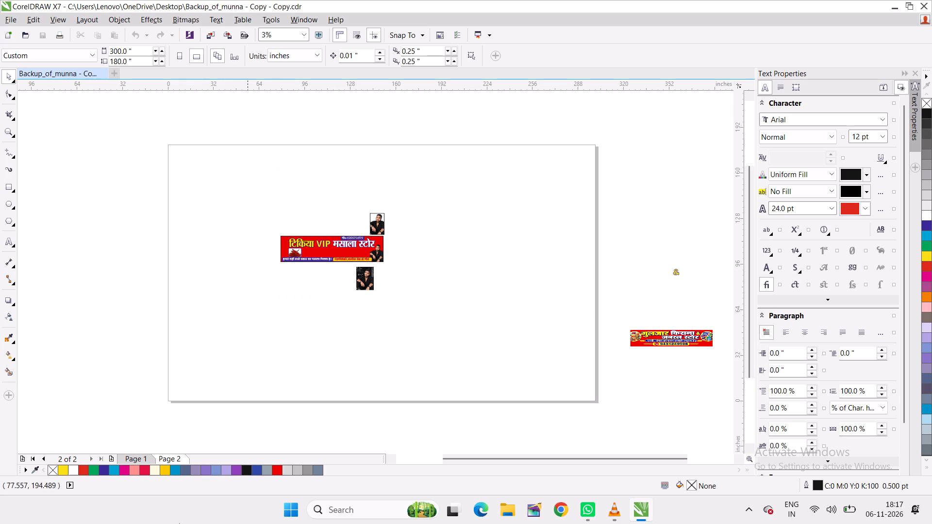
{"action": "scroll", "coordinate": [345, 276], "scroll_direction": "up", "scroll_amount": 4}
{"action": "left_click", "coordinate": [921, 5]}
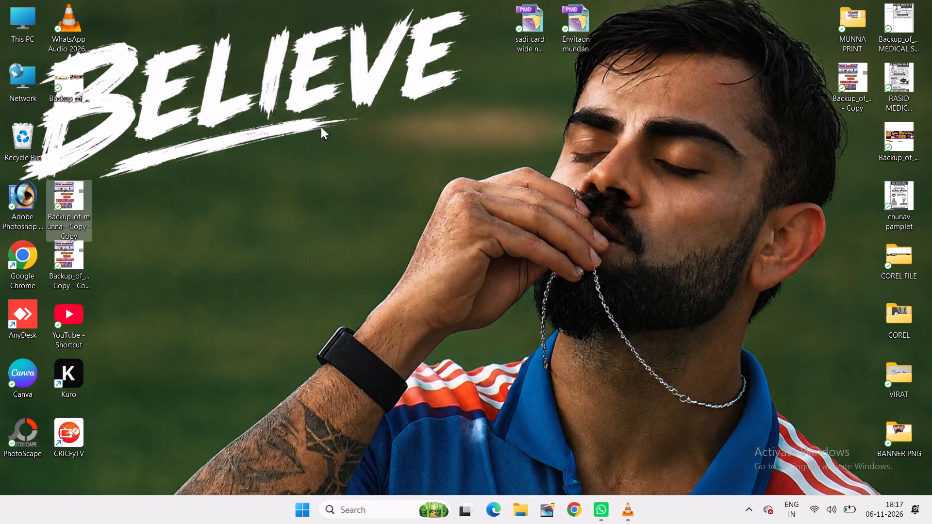
Reopen the Backup_of_munna - Copy - Copy drawing from the desktop and go to Page 2.
{"action": "triple_click", "coordinate": [59, 197]}
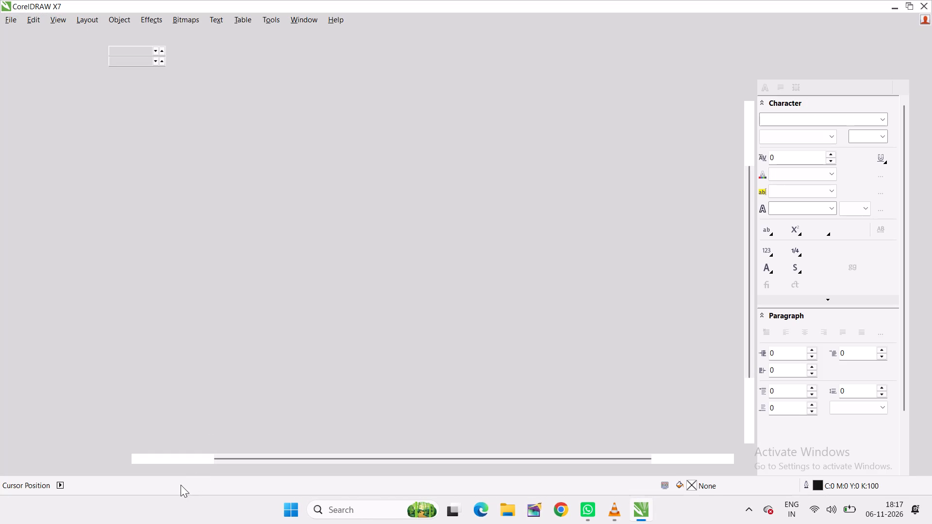
{"action": "left_click", "coordinate": [168, 457]}
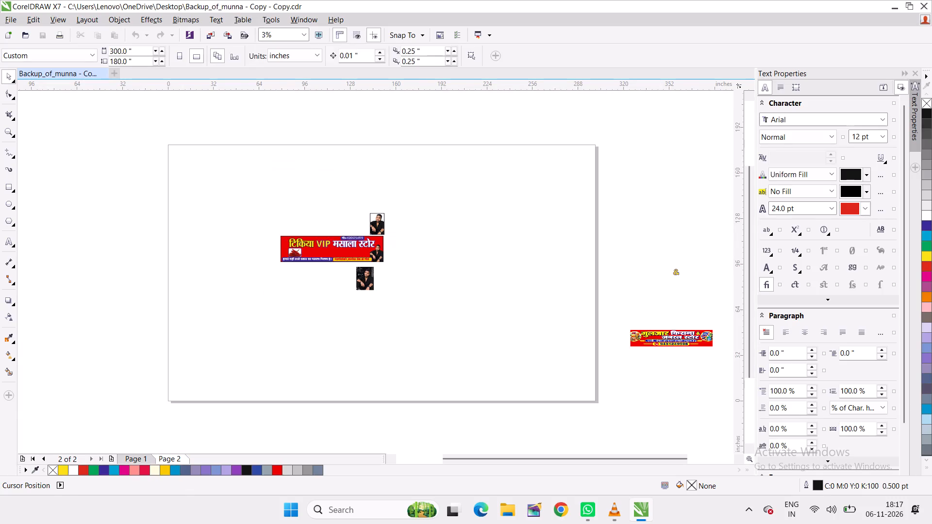
Move the seated man's photo with the dark background from below the red shop banner to the empty area beside it.
{"action": "scroll", "coordinate": [330, 262], "scroll_direction": "up", "scroll_amount": 2}
{"action": "left_click_drag", "start_coordinate": [455, 321], "coordinate": [647, 343]}
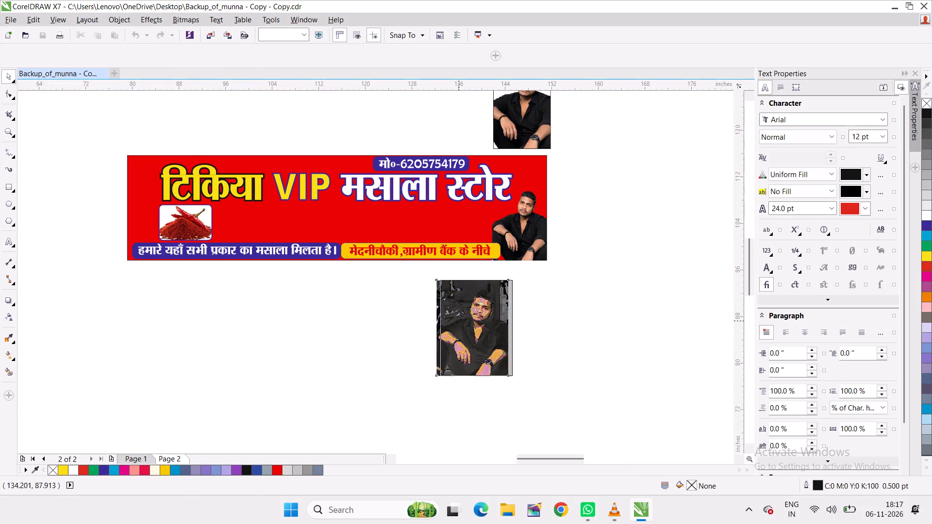
{"action": "left_click_drag", "start_coordinate": [647, 343], "coordinate": [647, 343]}
{"action": "left_click_drag", "start_coordinate": [536, 126], "coordinate": [737, 221]}
{"action": "left_click", "coordinate": [525, 307]}
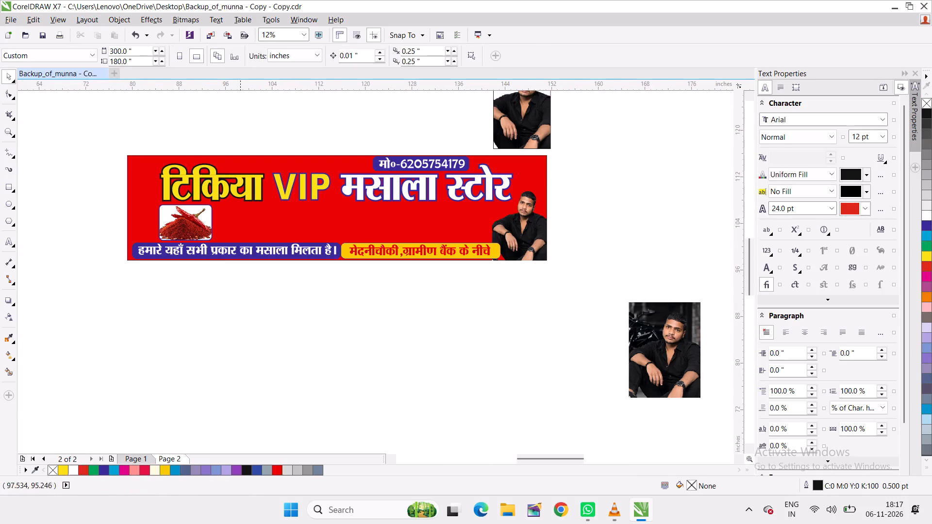
Move all the red shop banner's objects down together, centring the group at about X 116, Y 96 inches.
{"action": "left_click_drag", "start_coordinate": [64, 114], "coordinate": [578, 329]}
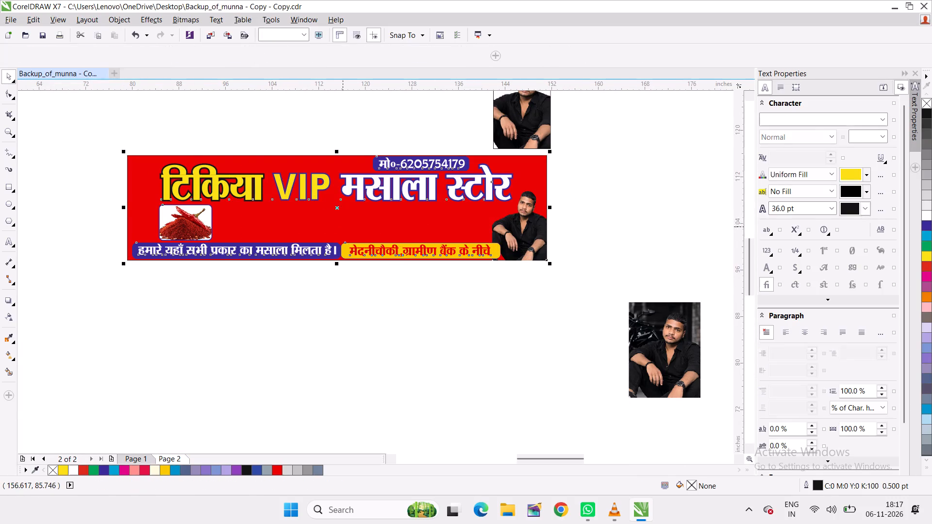
{"action": "left_click_drag", "start_coordinate": [336, 208], "coordinate": [341, 270]}
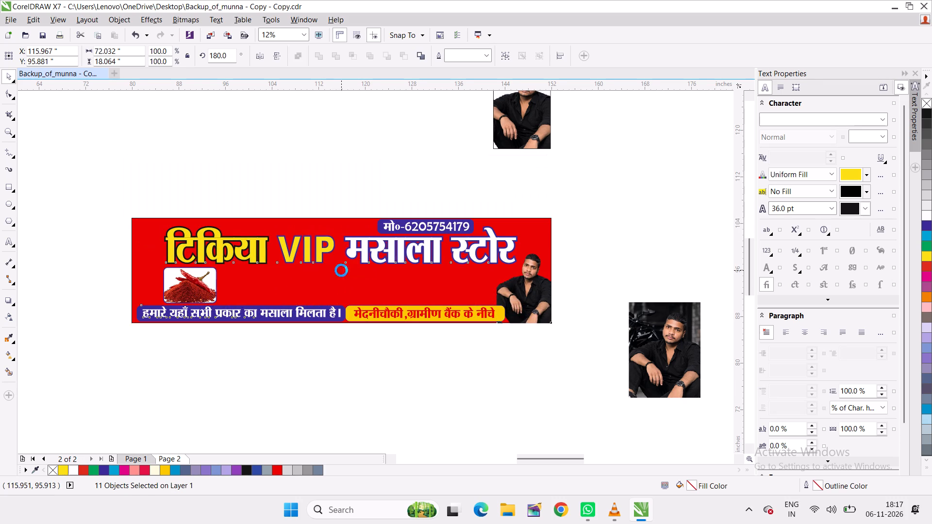
{"action": "left_click", "coordinate": [355, 365]}
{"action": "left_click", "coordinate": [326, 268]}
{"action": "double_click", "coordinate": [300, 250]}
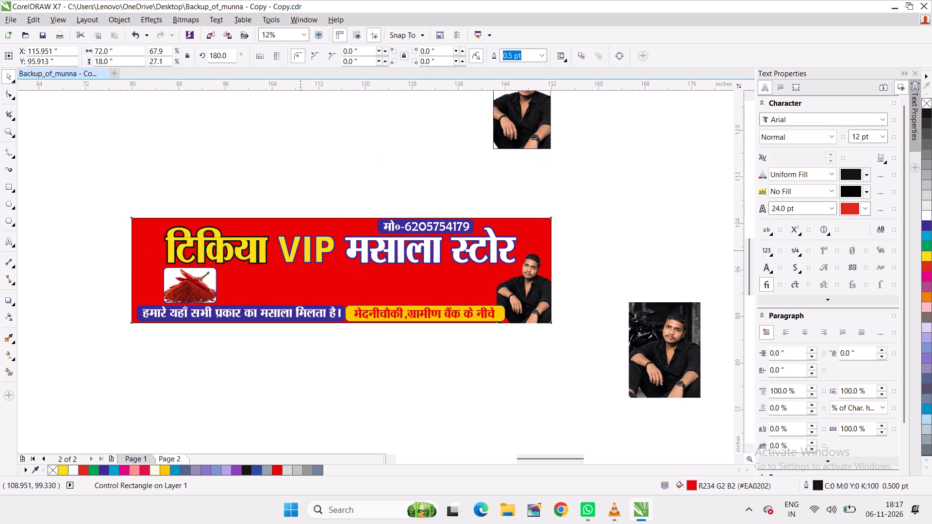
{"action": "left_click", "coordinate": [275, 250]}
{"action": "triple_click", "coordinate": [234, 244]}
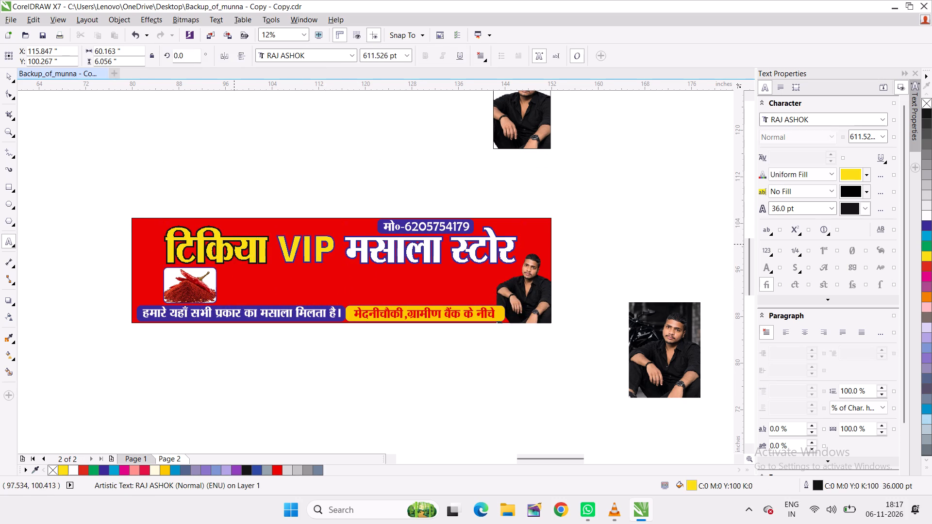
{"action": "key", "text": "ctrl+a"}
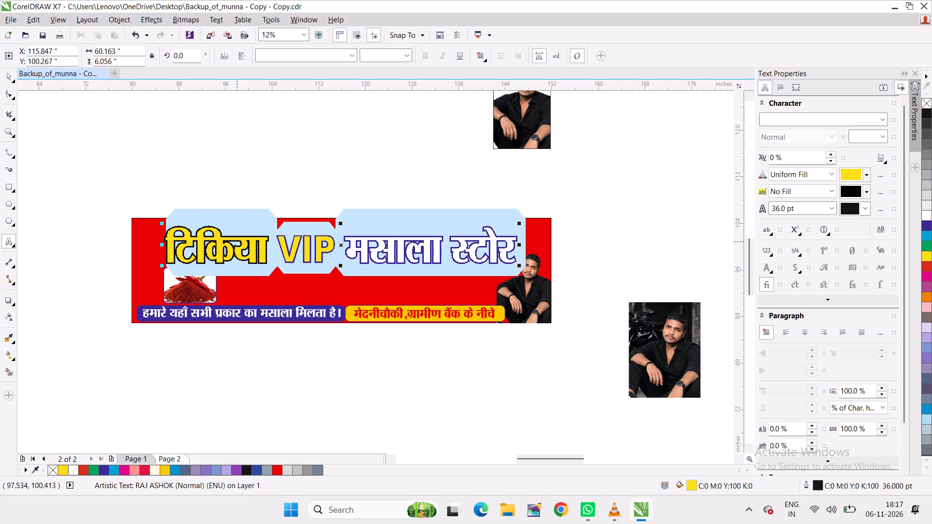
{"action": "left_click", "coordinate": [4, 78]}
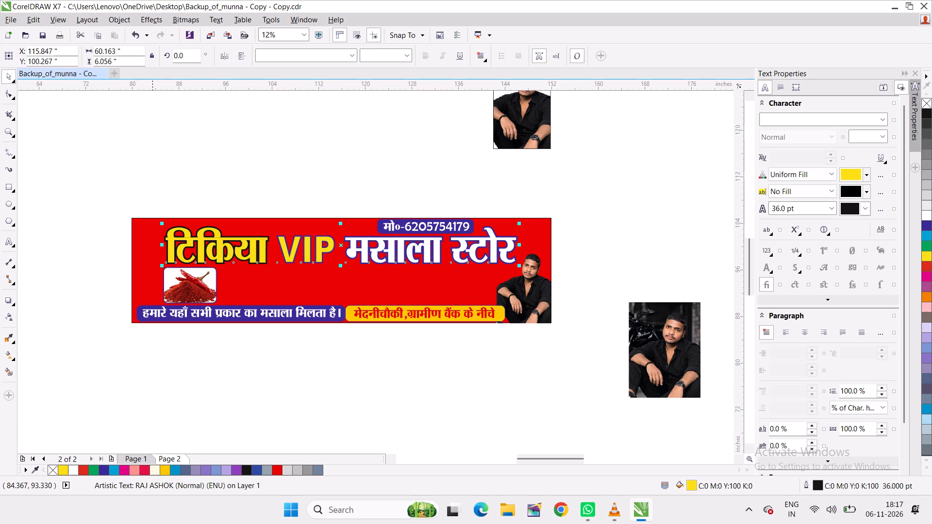
Resize the banner's red background rectangle to 60 inches wide and 36 inches high.
{"action": "left_click", "coordinate": [150, 273]}
{"action": "left_click_drag", "start_coordinate": [125, 47], "coordinate": [67, 50]}
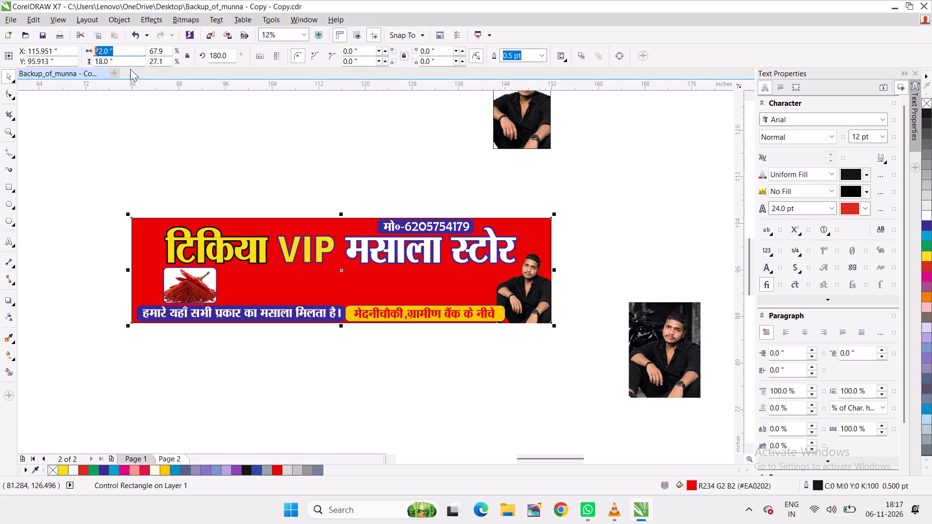
{"action": "left_click", "coordinate": [127, 54]}
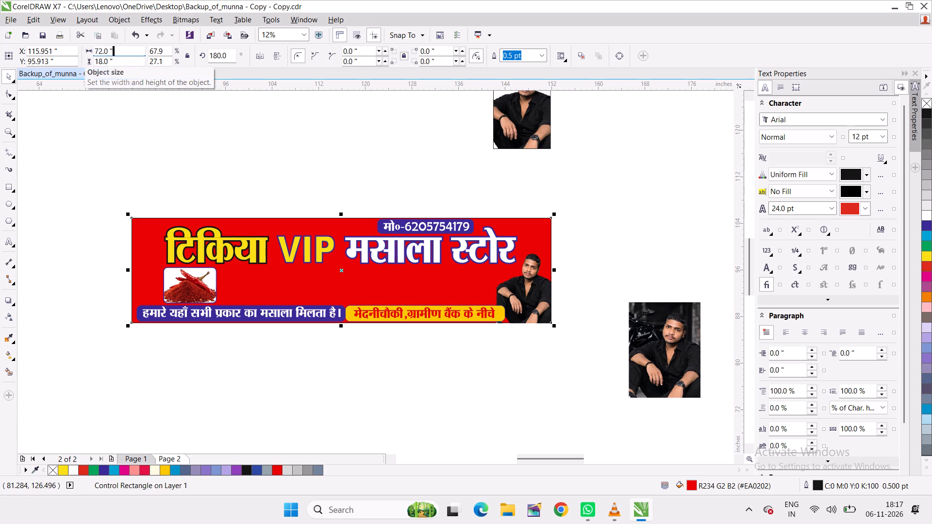
{"action": "left_click", "coordinate": [130, 56]}
{"action": "left_click_drag", "start_coordinate": [130, 51], "coordinate": [61, 56]}
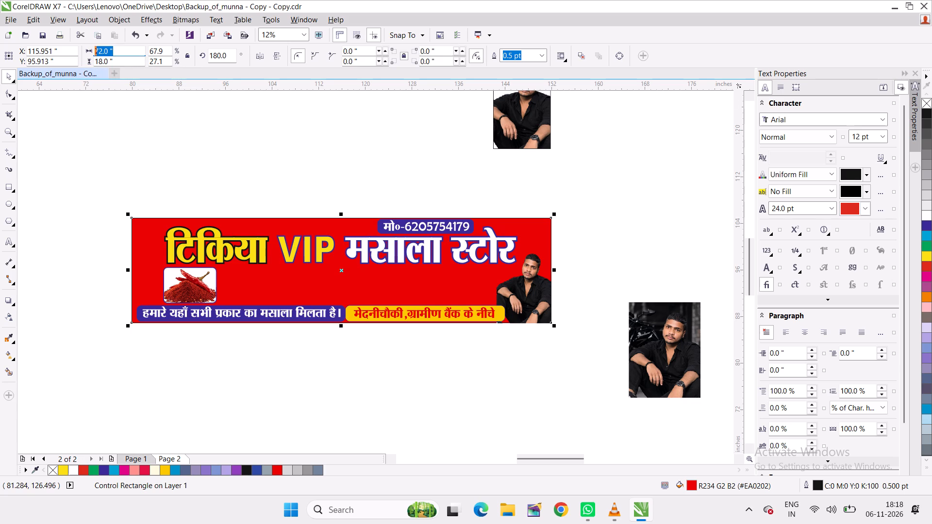
{"action": "type", "text": "60"}
{"action": "key", "text": "Return"}
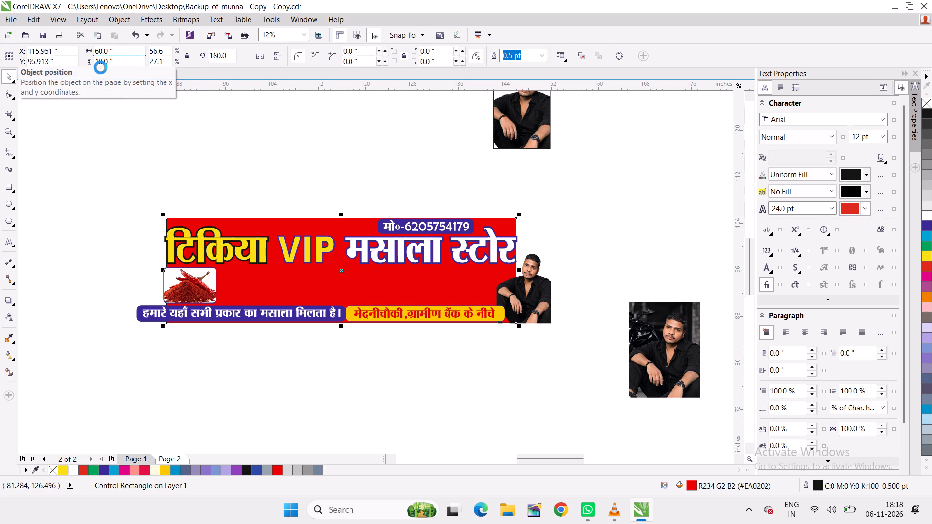
{"action": "left_click_drag", "start_coordinate": [126, 58], "coordinate": [80, 63]}
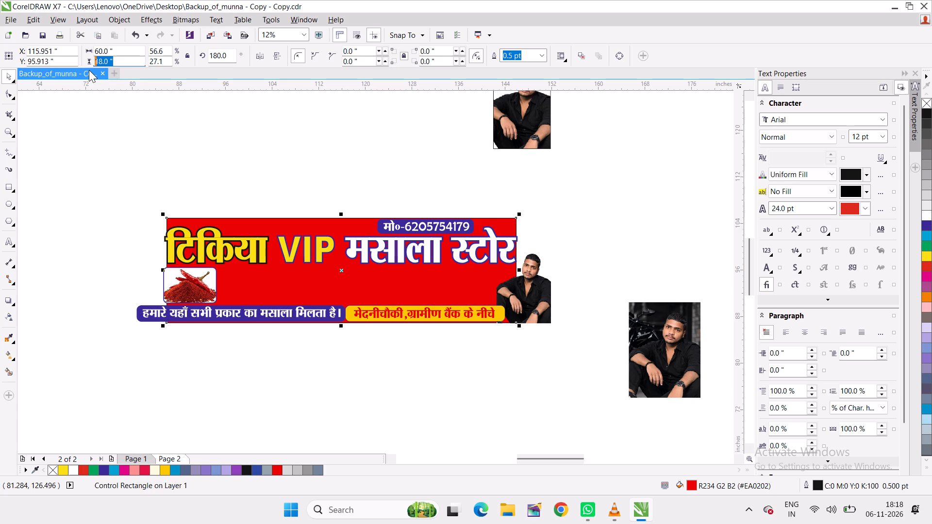
{"action": "type", "text": "36"}
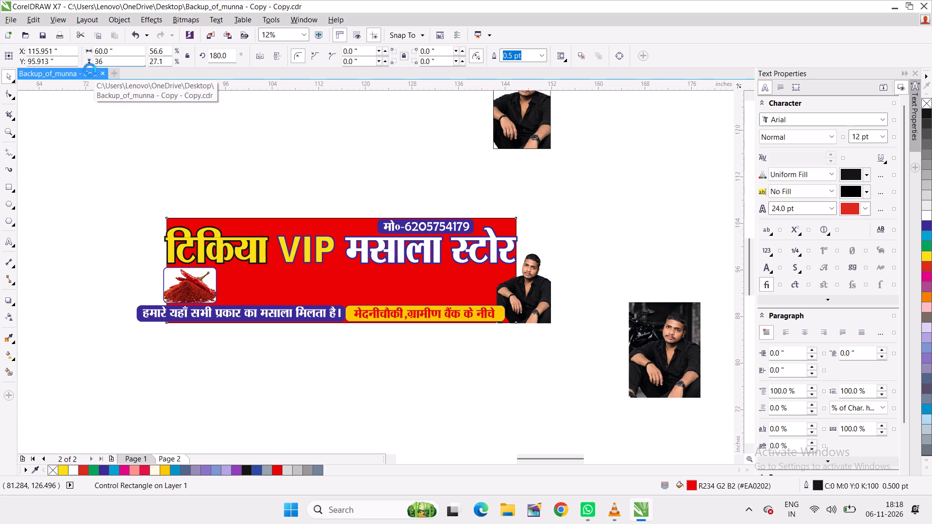
{"action": "key", "text": "Return"}
{"action": "left_click", "coordinate": [394, 424]}
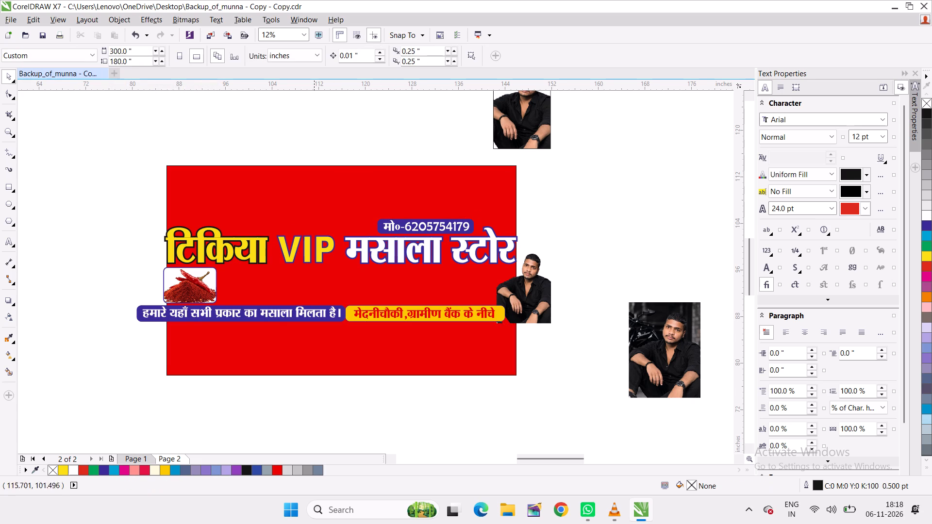
Delete the man's cut-out photo that overlaps the red background's edge.
{"action": "left_click", "coordinate": [538, 296]}
{"action": "key", "text": "Delete"}
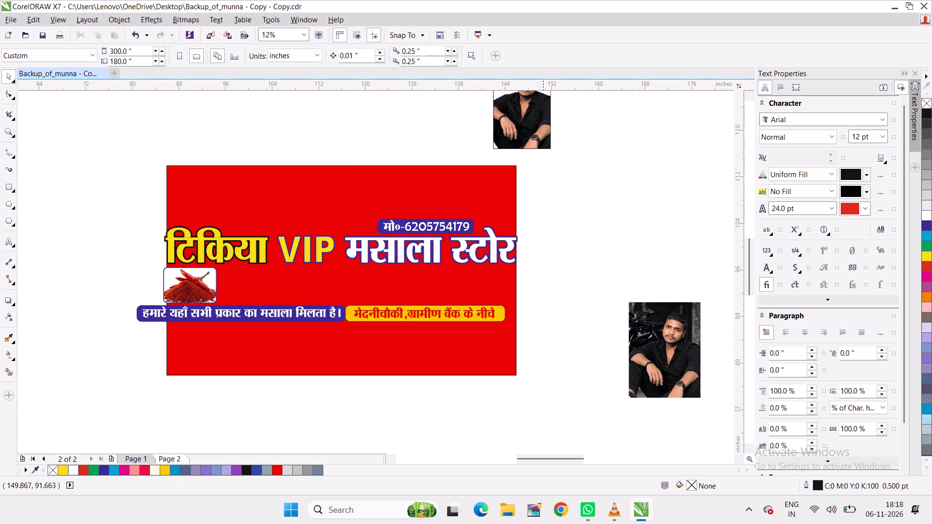
Replace the shop-name headline with "श्री-श्री १०८ काली पूजा समिति".
{"action": "double_click", "coordinate": [221, 246]}
{"action": "key", "text": "ctrl+a"}
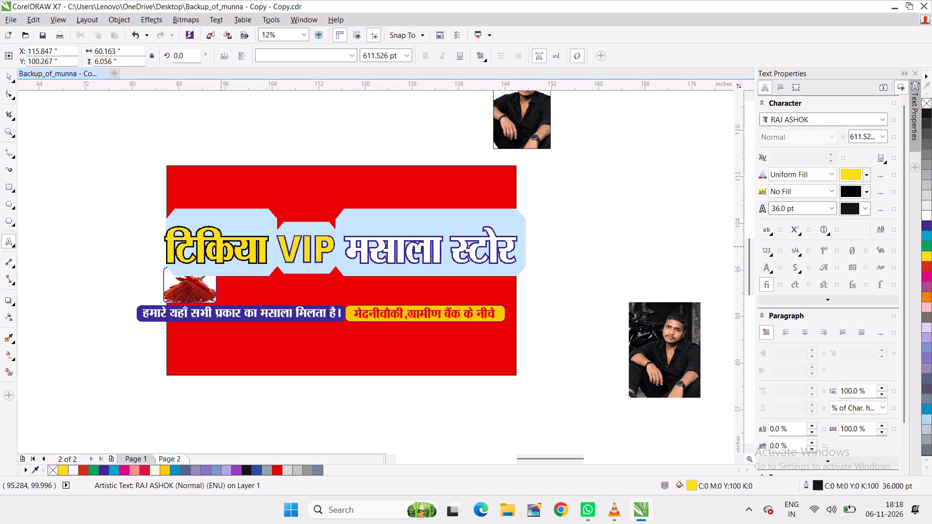
{"action": "type", "text": "Jh"}
{"action": "key", "text": "space"}
{"action": "key", "text": "BackSpace"}
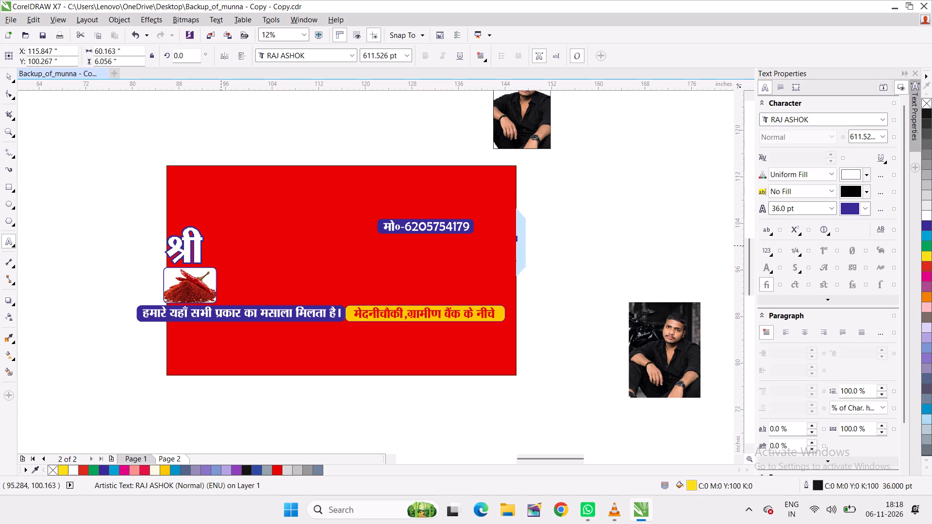
{"action": "key", "text": "shift+ampersand"}
{"action": "type", "text": "Jh"}
{"action": "key", "text": "space"}
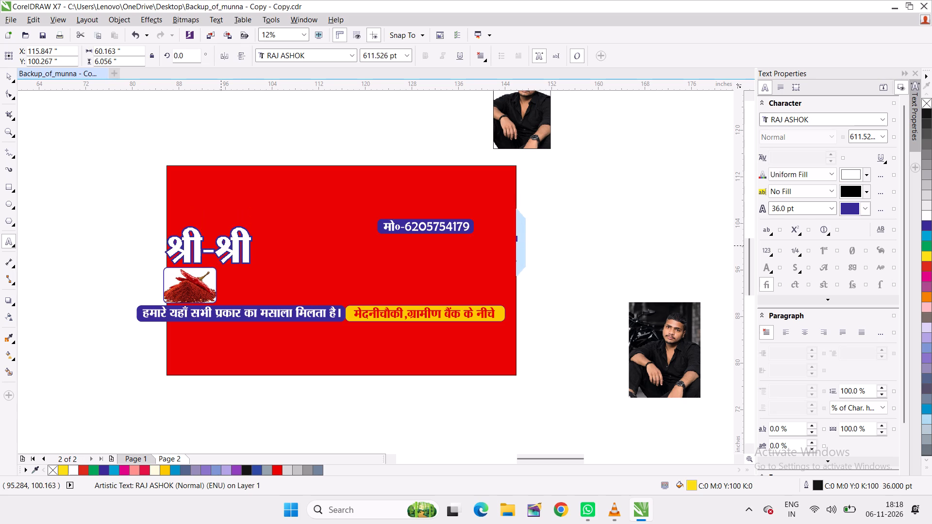
{"action": "key", "text": "BackSpace"}
{"action": "key", "text": "space"}
{"action": "type", "text": "108"}
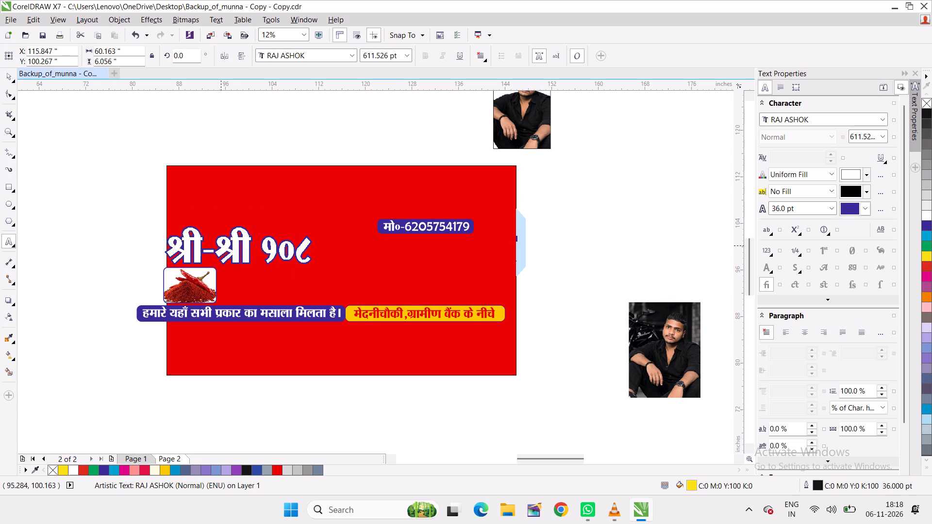
{"action": "key", "text": "BackSpace"}
{"action": "key", "text": "8"}
{"action": "key", "text": "space"}
{"action": "type", "text": "dkyh iwtk"}
{"action": "key", "text": "space"}
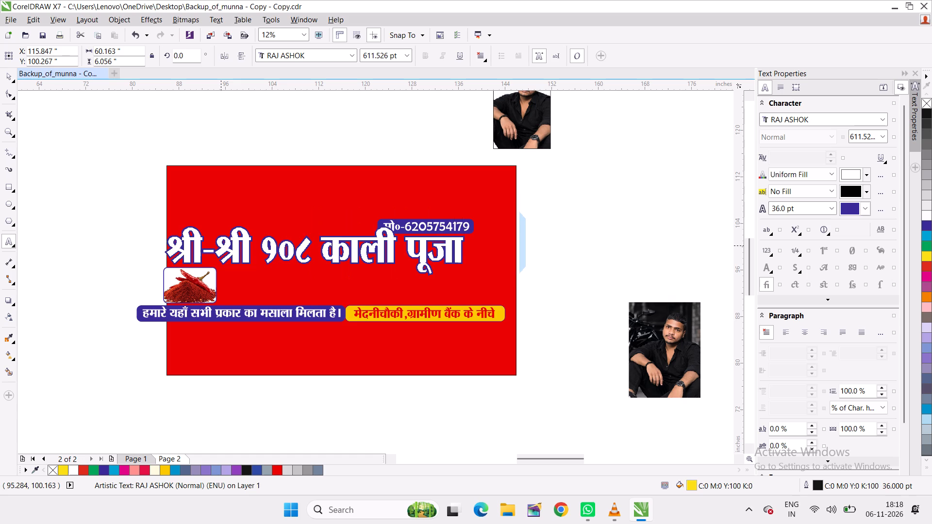
{"action": "type", "text": "lfe"}
{"action": "type", "text": "fr"}
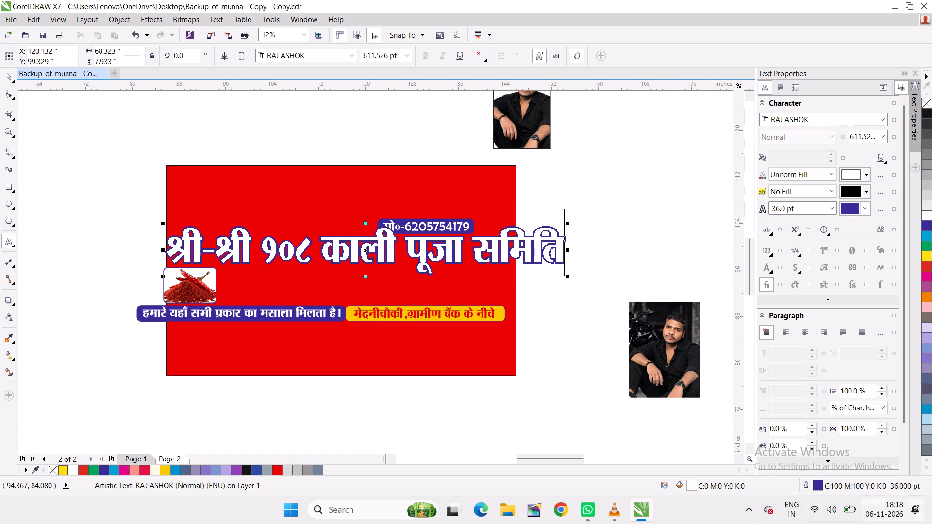
Move the headline to the upper part of the red background and scale it down to about 57 inches wide.
{"action": "left_click_drag", "start_coordinate": [366, 250], "coordinate": [366, 222]}
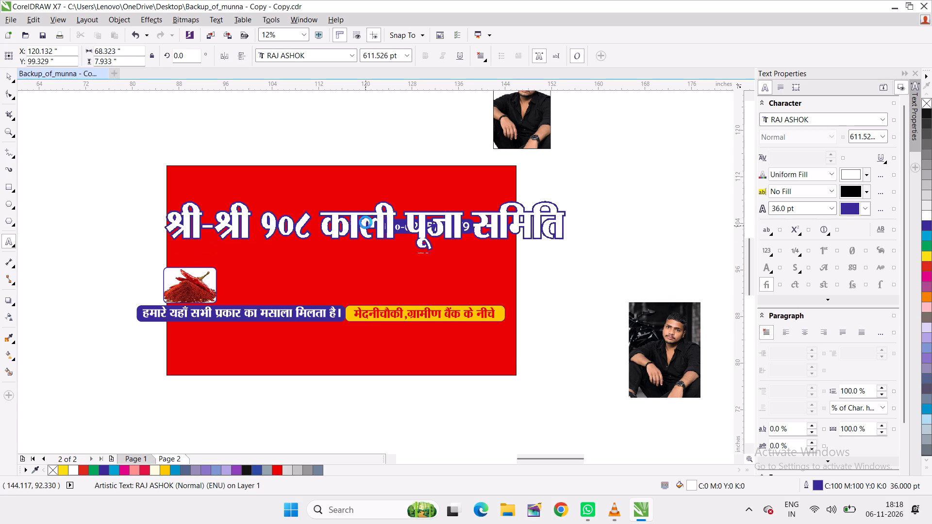
{"action": "left_click_drag", "start_coordinate": [366, 222], "coordinate": [374, 209]}
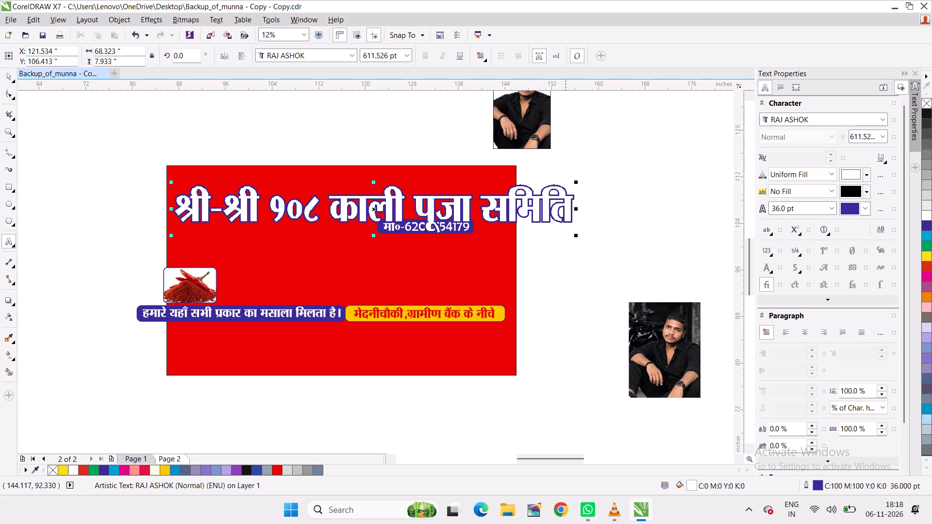
{"action": "left_click_drag", "start_coordinate": [577, 234], "coordinate": [542, 226]}
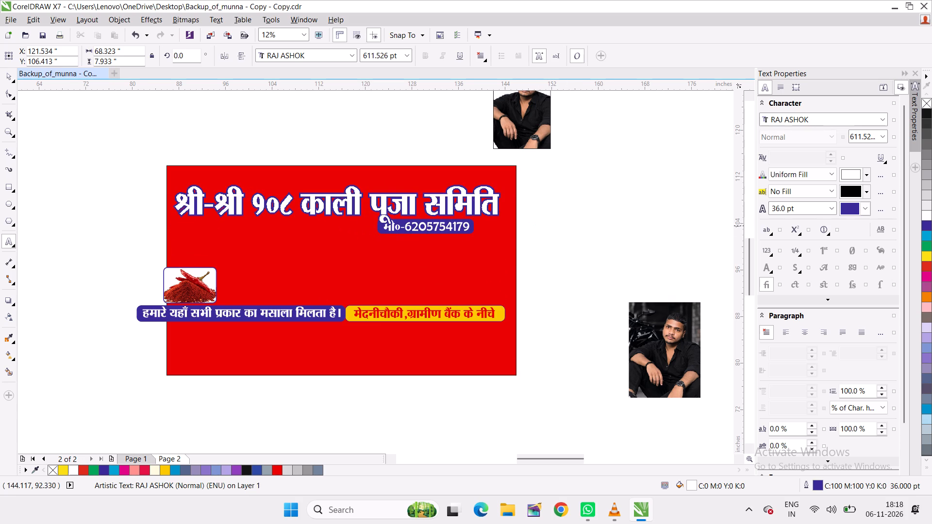
{"action": "left_click_drag", "start_coordinate": [542, 226], "coordinate": [542, 227]}
{"action": "left_click", "coordinate": [544, 265]}
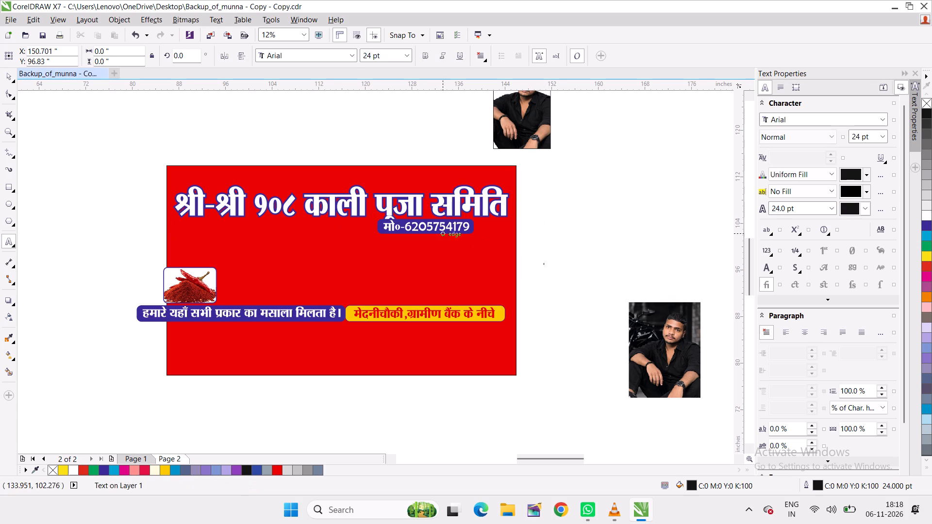
Delete the phone number text and its blue rounded label beneath the headline.
{"action": "left_click", "coordinate": [9, 77]}
{"action": "left_click_drag", "start_coordinate": [538, 209], "coordinate": [354, 256]}
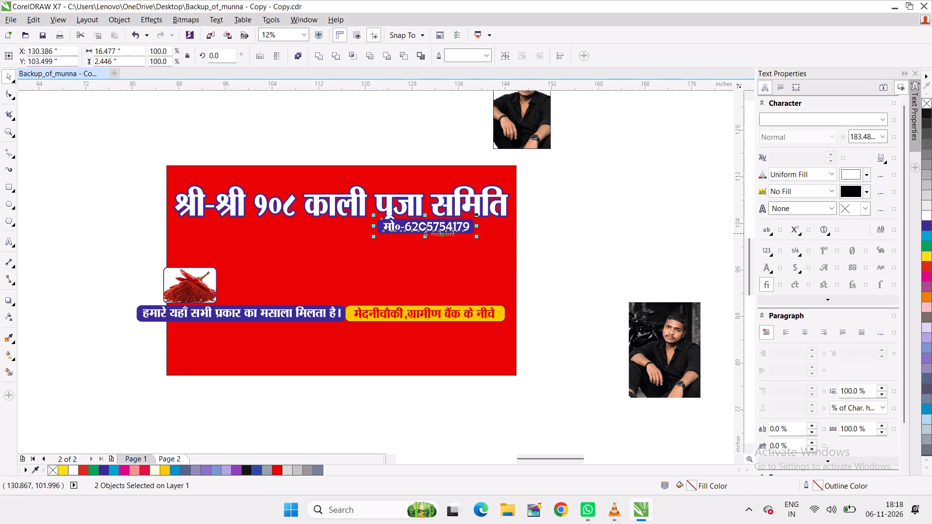
{"action": "key", "text": "Delete"}
{"action": "left_click", "coordinate": [552, 267]}
Stretch the "श्री-श्री १०८ काली पूजा समिति" headline downward to a height of about 9 inches.
{"action": "left_click", "coordinate": [308, 207]}
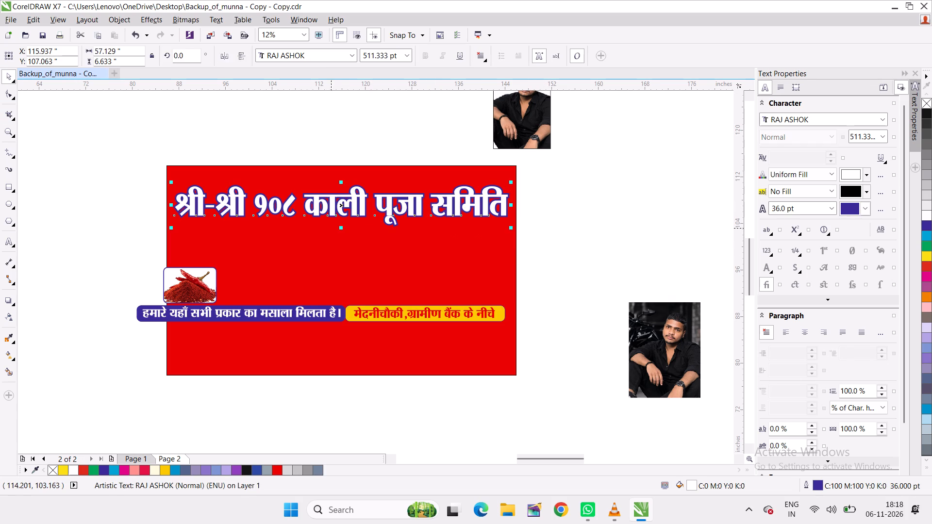
{"action": "left_click_drag", "start_coordinate": [341, 228], "coordinate": [340, 238]}
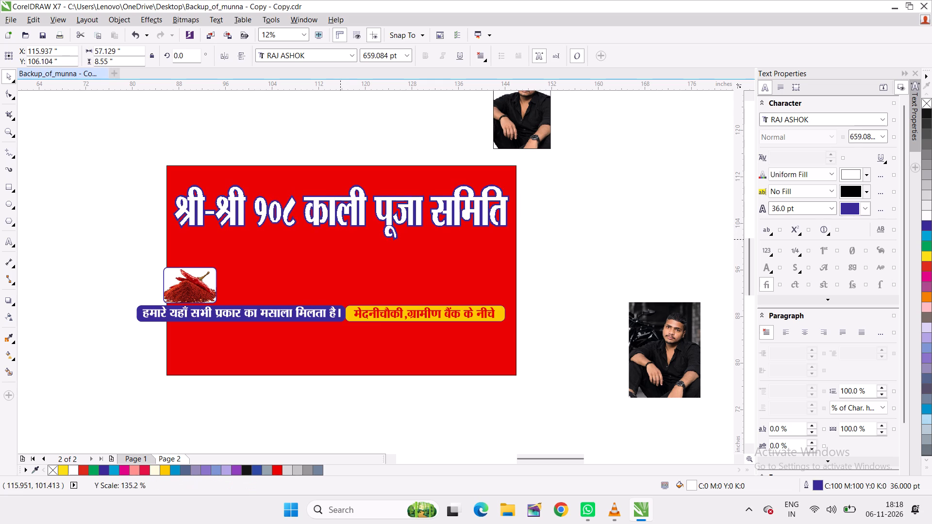
{"action": "left_click_drag", "start_coordinate": [340, 238], "coordinate": [340, 242]}
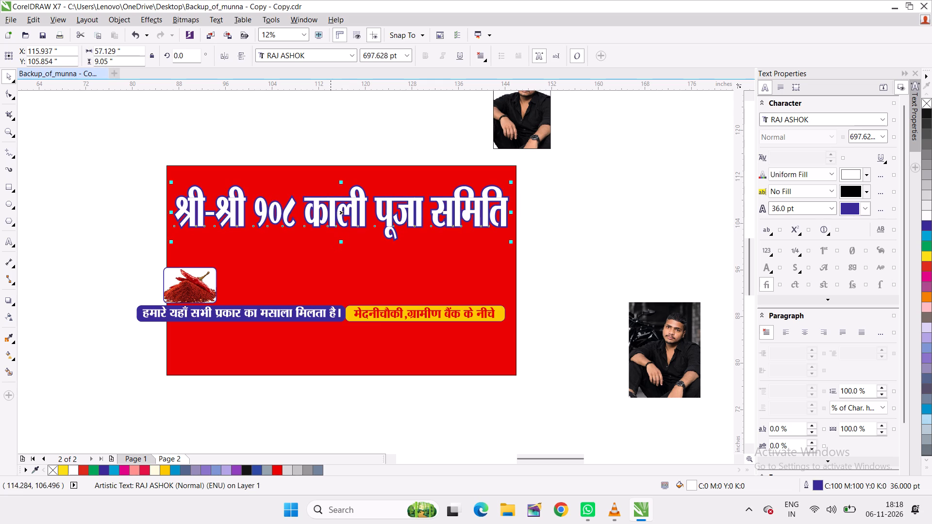
Widen the headline to about 58.6 inches and nudge it rightward until it is centred across the red background.
{"action": "left_click_drag", "start_coordinate": [170, 213], "coordinate": [163, 211]}
{"action": "key", "text": "Right"}
{"action": "key", "text": "Right"}
{"action": "key", "text": "Right"}
{"action": "key", "text": "Right"}
{"action": "key", "text": "Right"}
{"action": "key", "text": "Right"}
{"action": "key", "text": "Right"}
{"action": "key", "text": "Right"}
{"action": "key", "text": "Right"}
{"action": "key", "text": "Right"}
{"action": "key", "text": "Right"}
{"action": "key", "text": "Right"}
{"action": "key", "text": "Right"}
{"action": "key", "text": "Right"}
{"action": "key", "text": "Right"}
{"action": "key", "text": "Right"}
{"action": "key", "text": "Right"}
{"action": "key", "text": "Right"}
{"action": "key", "text": "Right"}
{"action": "key", "text": "Right"}
{"action": "key", "text": "Right"}
{"action": "key", "text": "Right"}
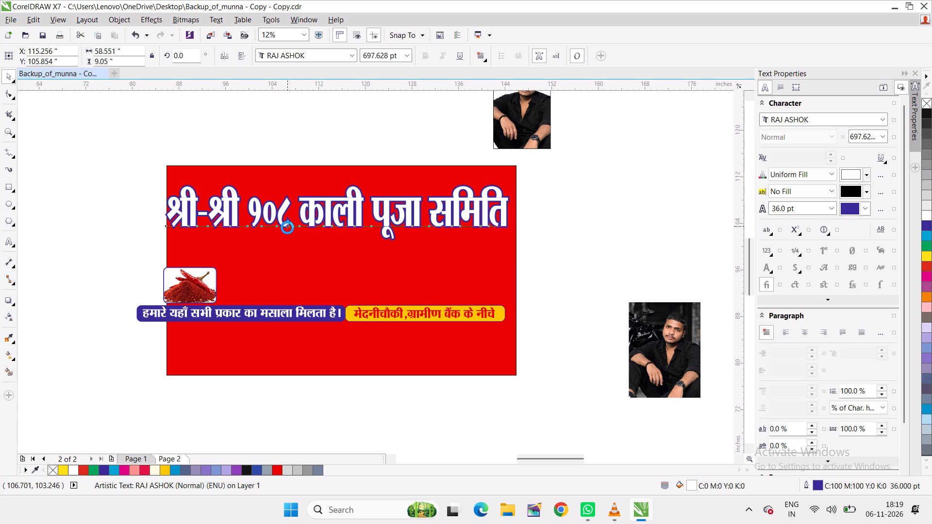
{"action": "key", "text": "Right"}
{"action": "key", "text": "Right"}
{"action": "key", "text": "Right"}
{"action": "key", "text": "Right"}
{"action": "key", "text": "Right"}
{"action": "key", "text": "Right"}
{"action": "key", "text": "Right"}
{"action": "key", "text": "Right"}
{"action": "key", "text": "Right"}
{"action": "key", "text": "Right"}
{"action": "key", "text": "Right"}
{"action": "key", "text": "Right"}
{"action": "key", "text": "Right"}
{"action": "key", "text": "Right"}
{"action": "key", "text": "Right"}
{"action": "key", "text": "Right"}
{"action": "key", "text": "Right"}
{"action": "key", "text": "Right"}
{"action": "key", "text": "Right"}
{"action": "key", "text": "Right"}
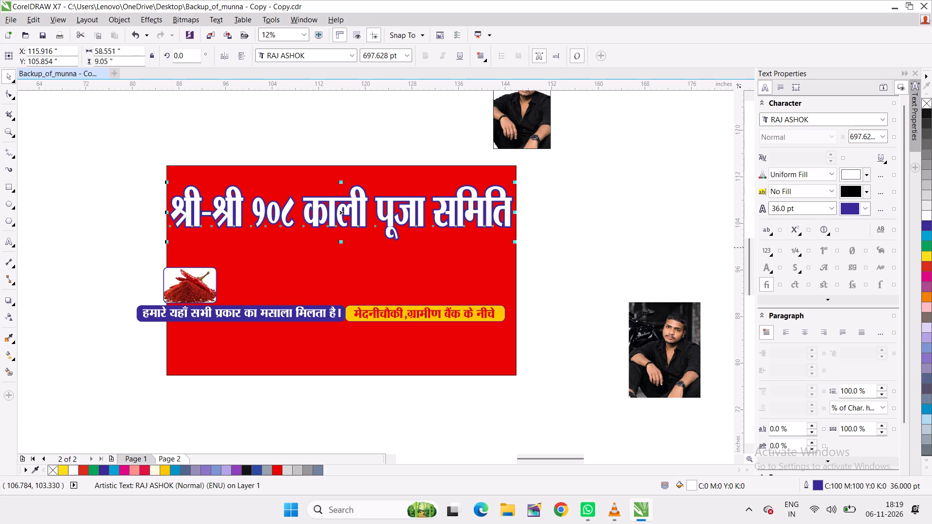
{"action": "left_click", "coordinate": [576, 257]}
{"action": "left_click", "coordinate": [323, 217]}
{"action": "left_click", "coordinate": [124, 229]}
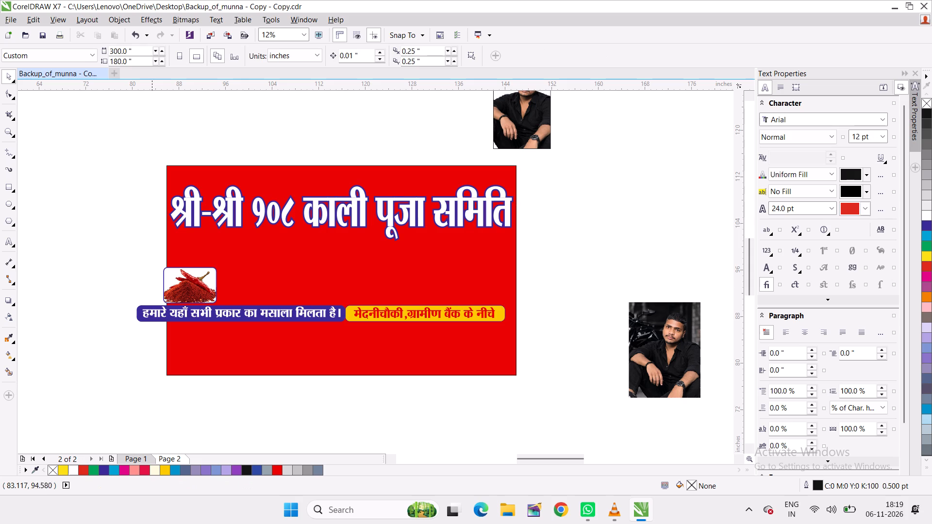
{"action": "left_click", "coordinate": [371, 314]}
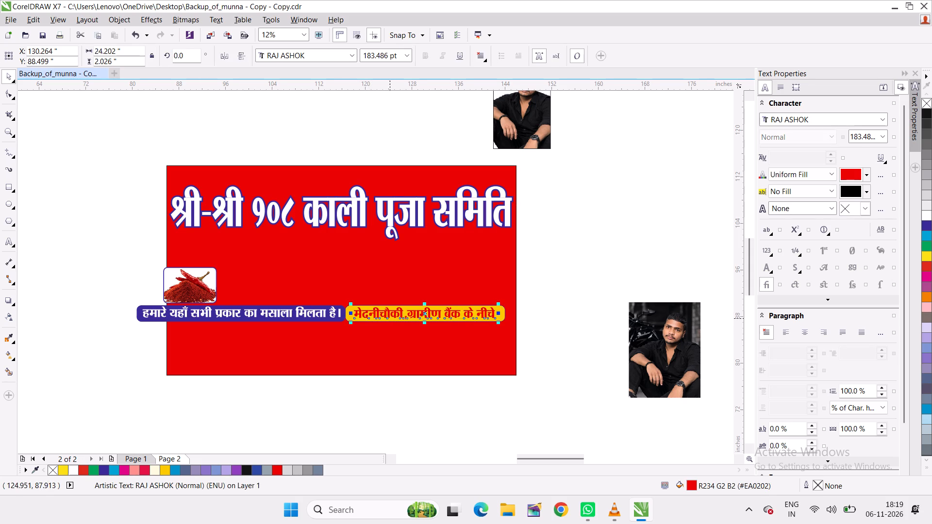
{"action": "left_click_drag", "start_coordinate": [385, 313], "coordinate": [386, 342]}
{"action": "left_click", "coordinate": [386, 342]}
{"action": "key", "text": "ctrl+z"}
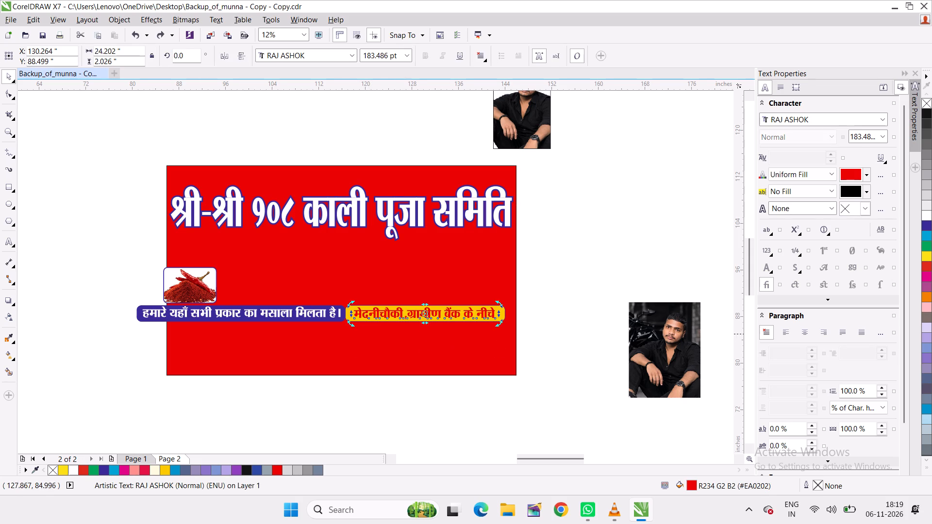
Move the red address text together with its yellow rounded label to just beneath the headline.
{"action": "left_click", "coordinate": [576, 318]}
{"action": "left_click_drag", "start_coordinate": [566, 291], "coordinate": [309, 343]}
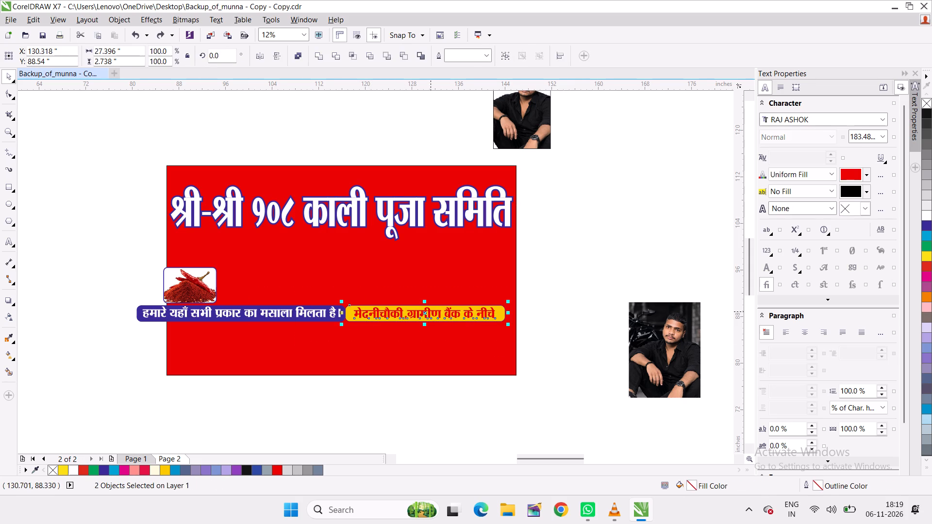
{"action": "left_click_drag", "start_coordinate": [425, 312], "coordinate": [320, 248]}
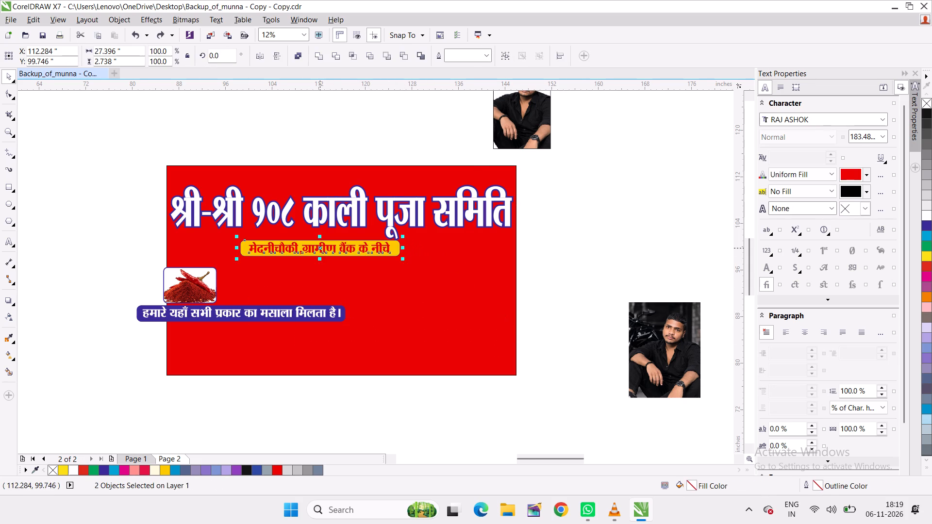
Enlarge the yellow label to about 34.3 inches wide and scale its address text to about 31 inches wide.
{"action": "scroll", "coordinate": [311, 251], "scroll_direction": "up", "scroll_amount": 1}
{"action": "left_click", "coordinate": [491, 267]}
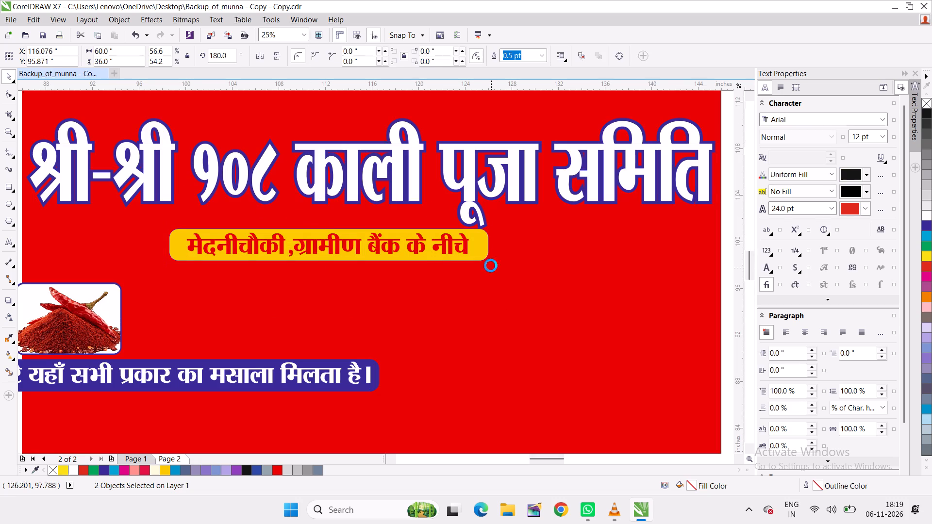
{"action": "left_click", "coordinate": [485, 252]}
{"action": "left_click_drag", "start_coordinate": [490, 266], "coordinate": [558, 290]}
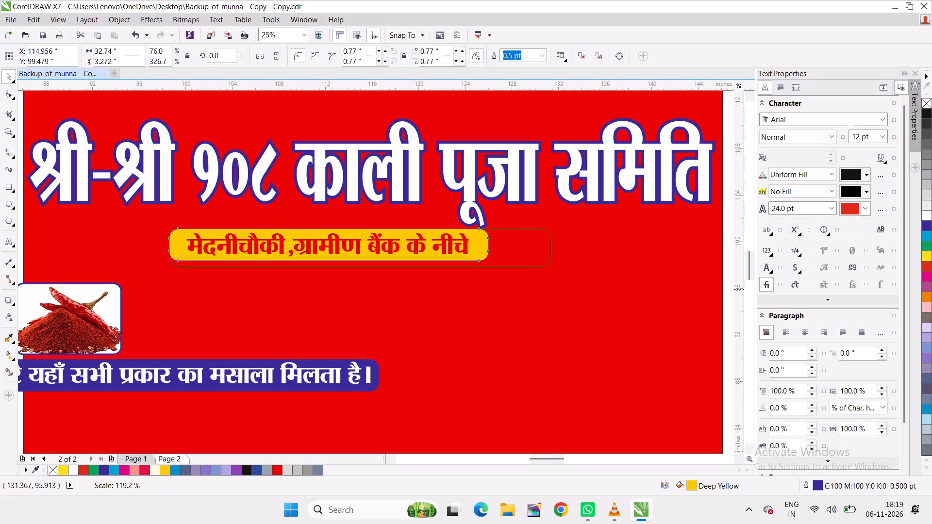
{"action": "left_click_drag", "start_coordinate": [558, 290], "coordinate": [570, 292]}
{"action": "left_click", "coordinate": [438, 250]}
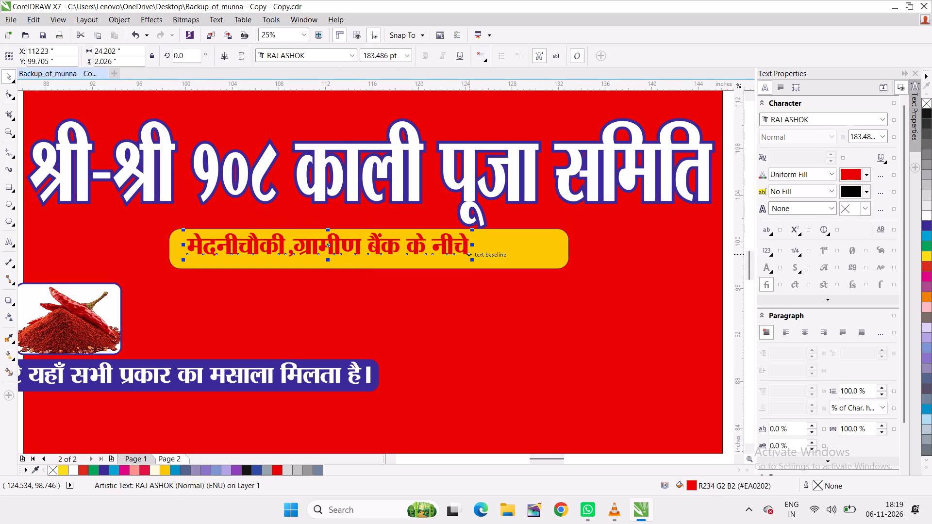
{"action": "left_click_drag", "start_coordinate": [471, 258], "coordinate": [549, 288]}
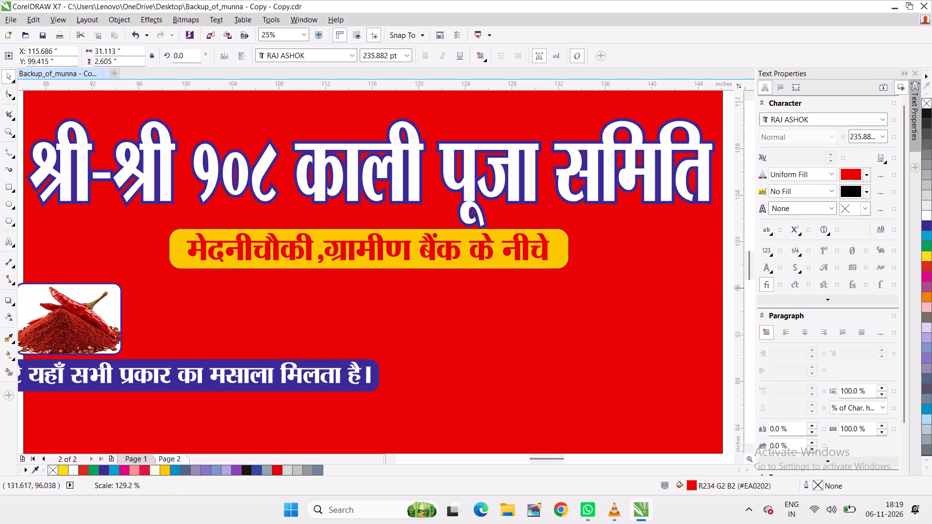
{"action": "double_click", "coordinate": [424, 251]}
{"action": "key", "text": "ctrl+a"}
{"action": "type", "text": "fdj.kiqj"}
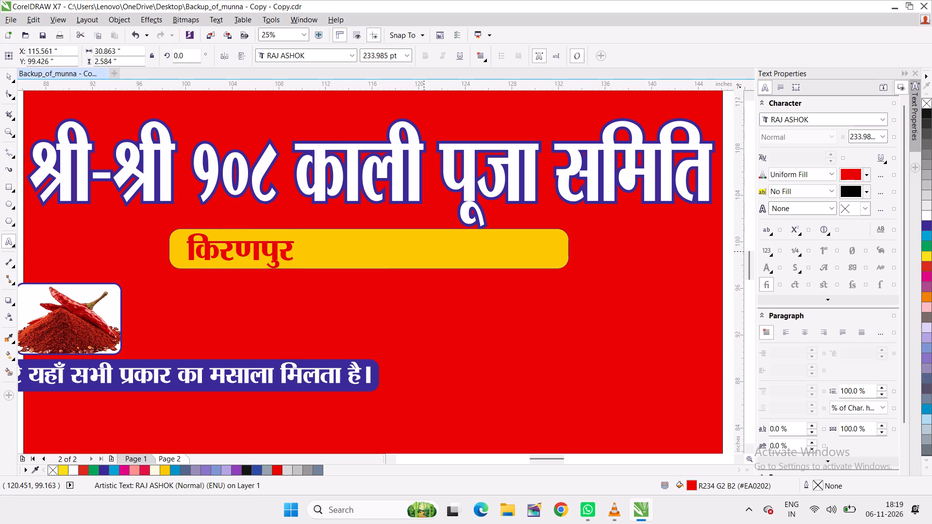
{"action": "key", "text": "bracketright"}
{"action": "type", "text": "esnuhpkSdh y"}
{"action": "type", "text": "[khljk;"}
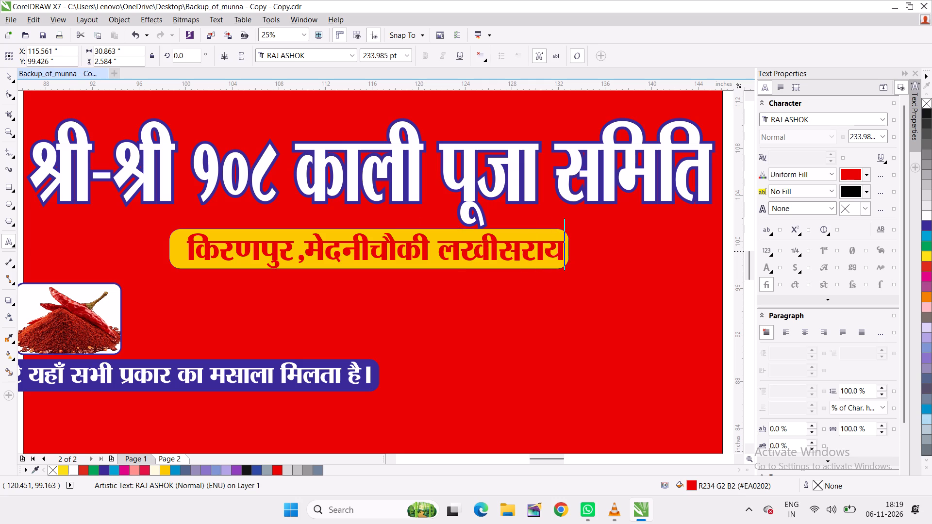
{"action": "left_click", "coordinate": [440, 252]}
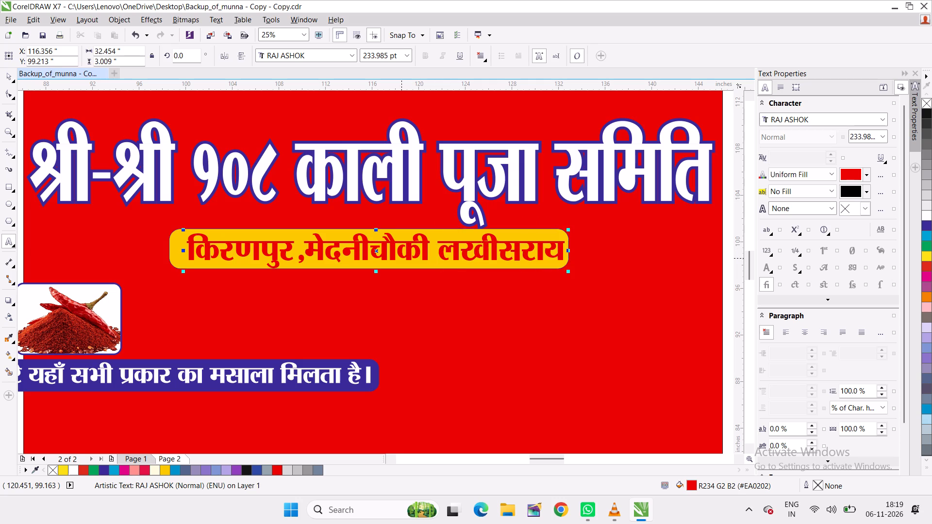
{"action": "key", "text": "BackSpace"}
{"action": "key", "text": "bracketright"}
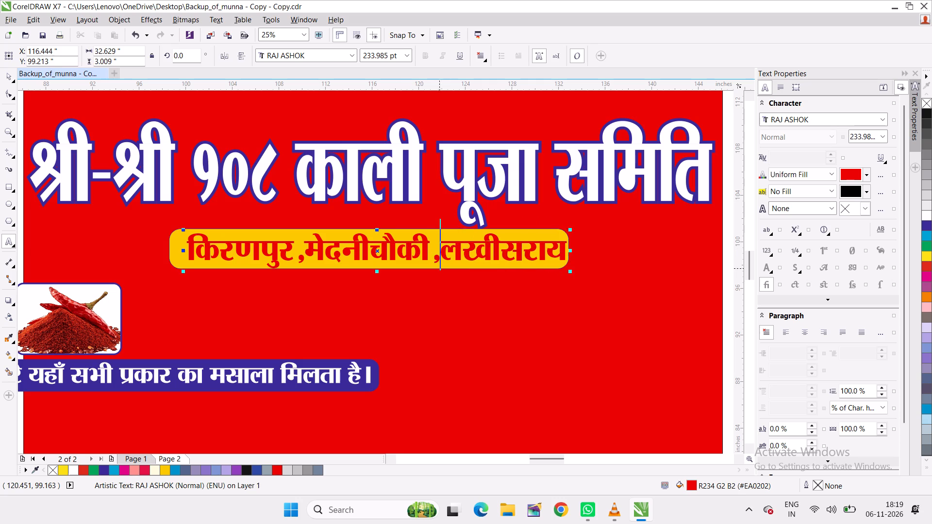
{"action": "scroll", "coordinate": [450, 264], "scroll_direction": "down", "scroll_amount": 1}
{"action": "scroll", "coordinate": [446, 263], "scroll_direction": "up", "scroll_amount": 1}
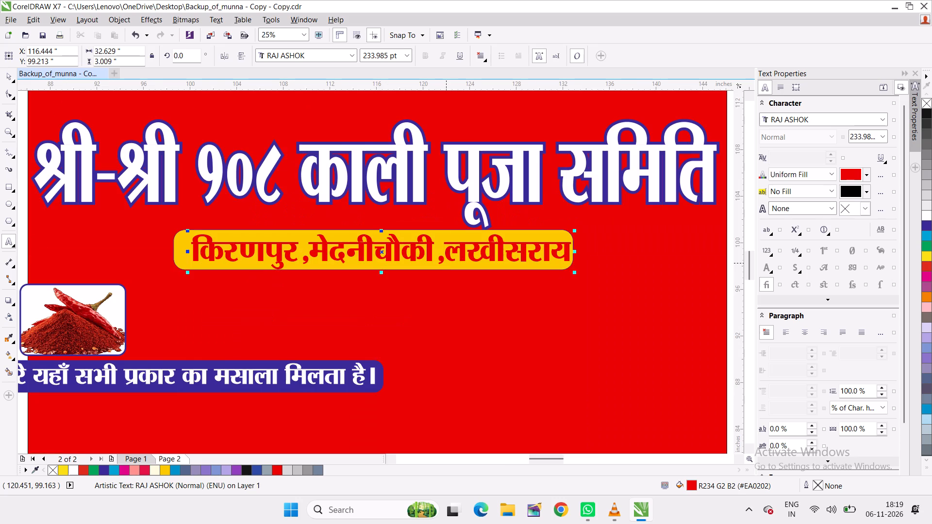
{"action": "left_click", "coordinate": [458, 286]}
{"action": "scroll", "coordinate": [426, 262], "scroll_direction": "down", "scroll_amount": 1}
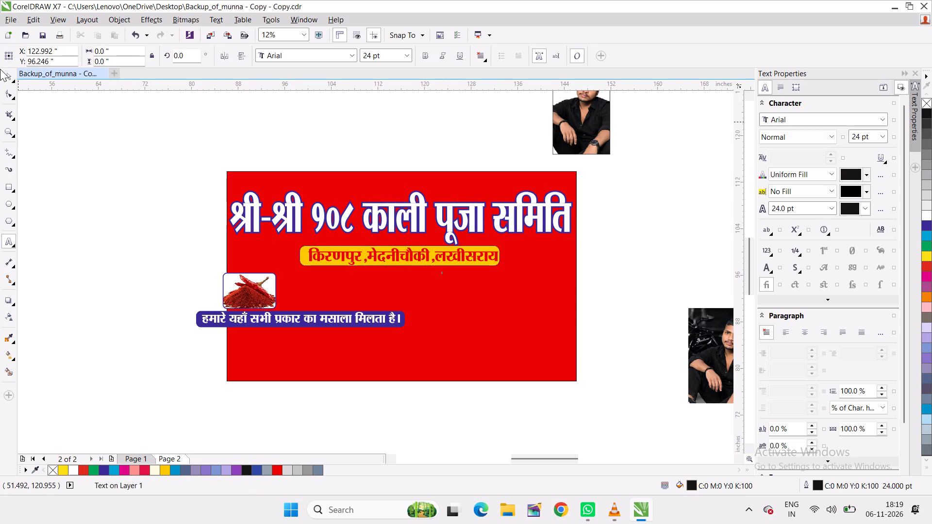
{"action": "left_click", "coordinate": [5, 75]}
Shift the address text slightly leftward, enlarge the yellow label to about 37.7 × 3.6 inches and centre it behind the text.
{"action": "left_click", "coordinate": [405, 262]}
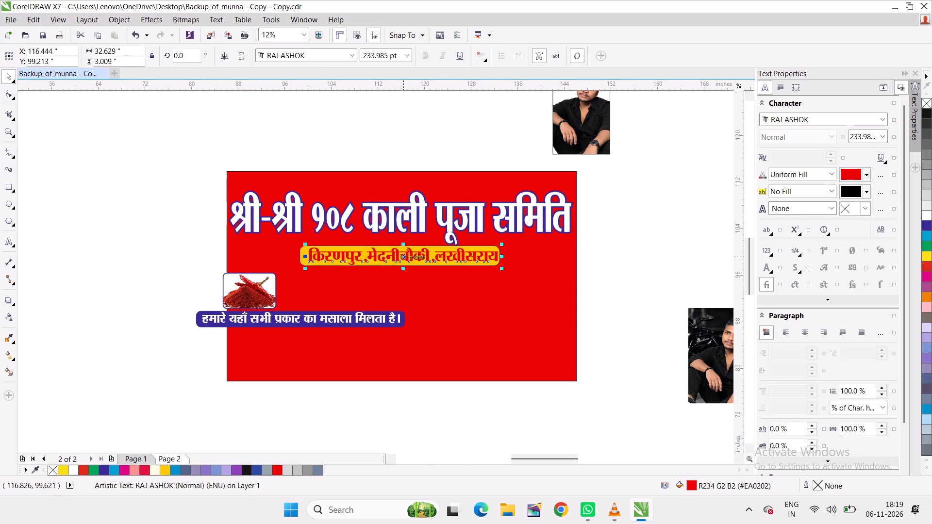
{"action": "left_click_drag", "start_coordinate": [406, 254], "coordinate": [398, 252]}
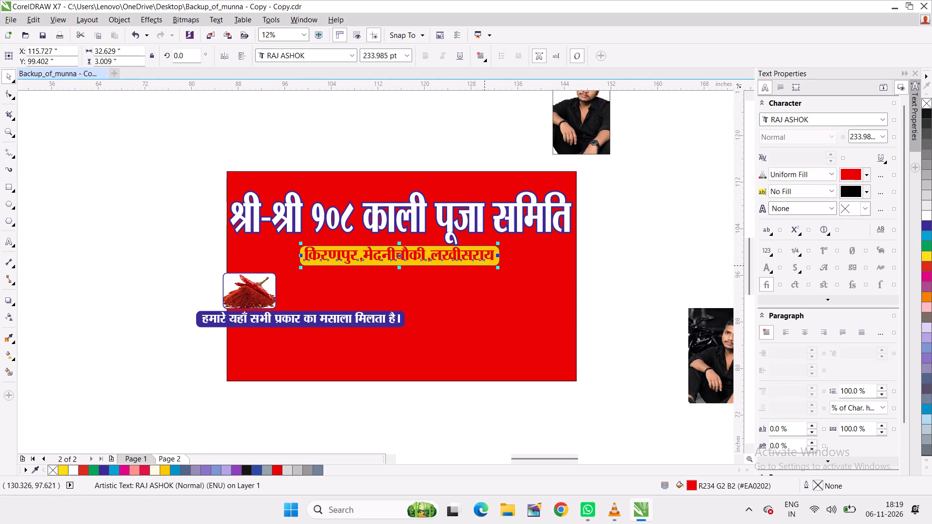
{"action": "left_click", "coordinate": [484, 265]}
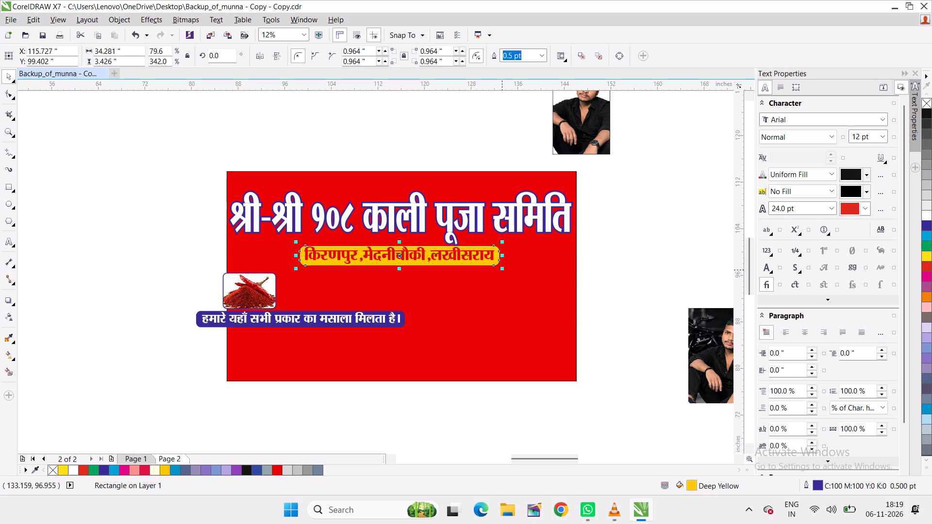
{"action": "left_click_drag", "start_coordinate": [502, 270], "coordinate": [511, 273]}
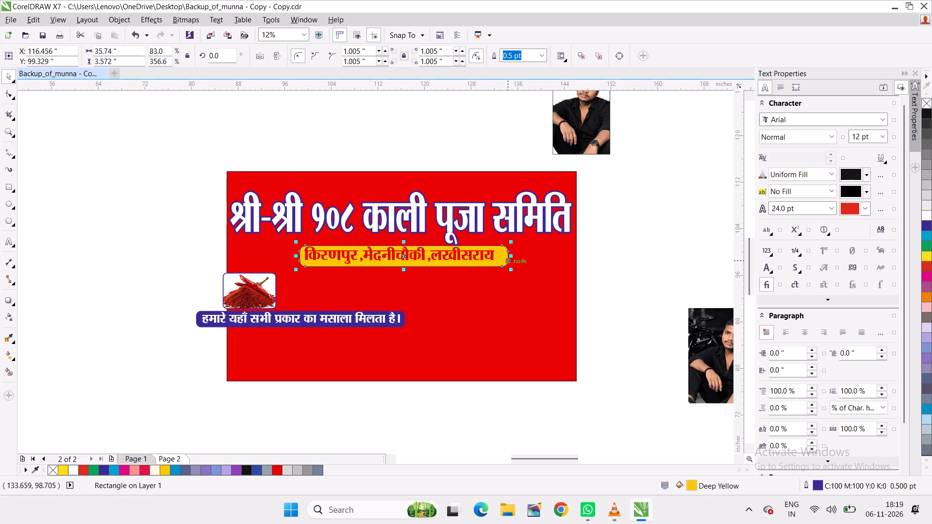
{"action": "left_click_drag", "start_coordinate": [513, 255], "coordinate": [525, 257]}
{"action": "left_click_drag", "start_coordinate": [409, 257], "coordinate": [408, 257]}
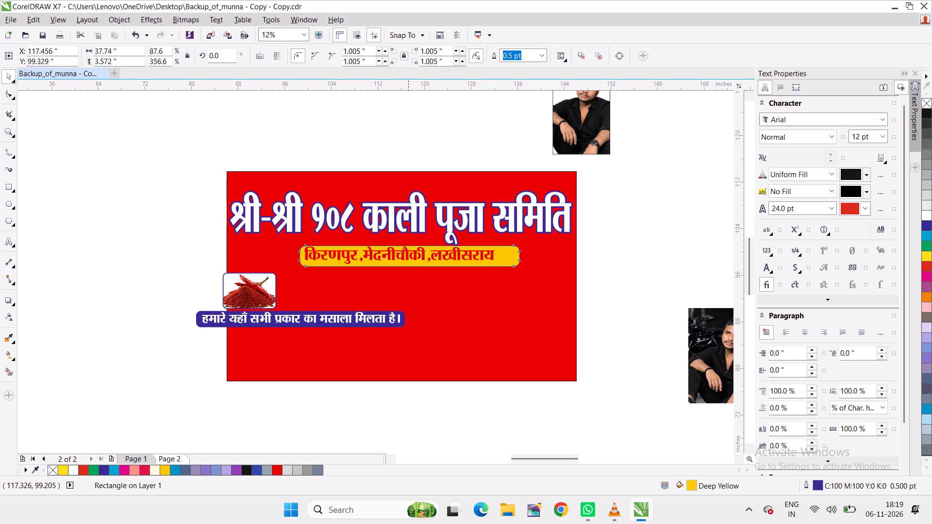
{"action": "left_click_drag", "start_coordinate": [408, 257], "coordinate": [398, 257]}
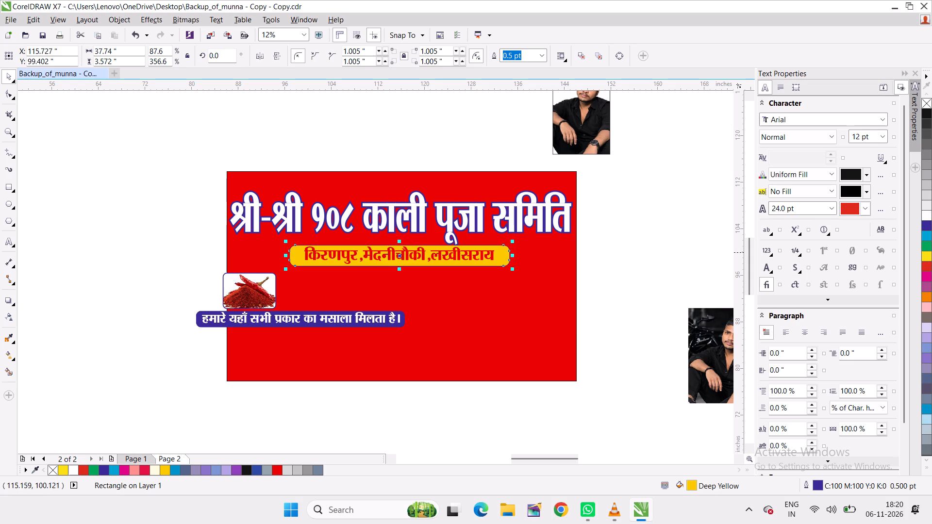
Nudge the address text slightly down within the yellow label.
{"action": "left_click", "coordinate": [429, 258]}
{"action": "key", "text": "Down"}
{"action": "key", "text": "Down"}
{"action": "key", "text": "Down"}
{"action": "key", "text": "Down"}
{"action": "key", "text": "Down"}
{"action": "key", "text": "Down"}
{"action": "key", "text": "Down"}
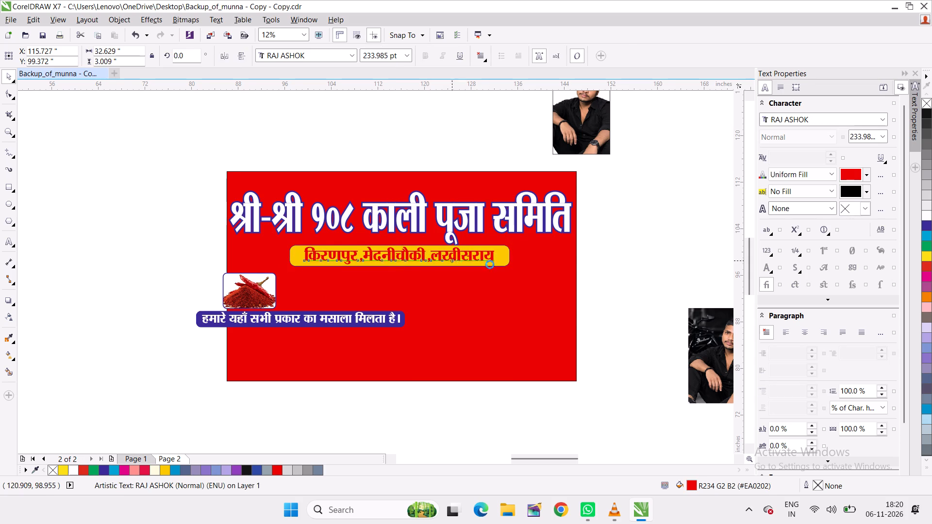
{"action": "key", "text": "Down"}
{"action": "key", "text": "Down"}
{"action": "key", "text": "Down"}
{"action": "key", "text": "Down"}
{"action": "key", "text": "Down"}
{"action": "key", "text": "Down"}
{"action": "key", "text": "Down"}
{"action": "left_click", "coordinate": [611, 262]}
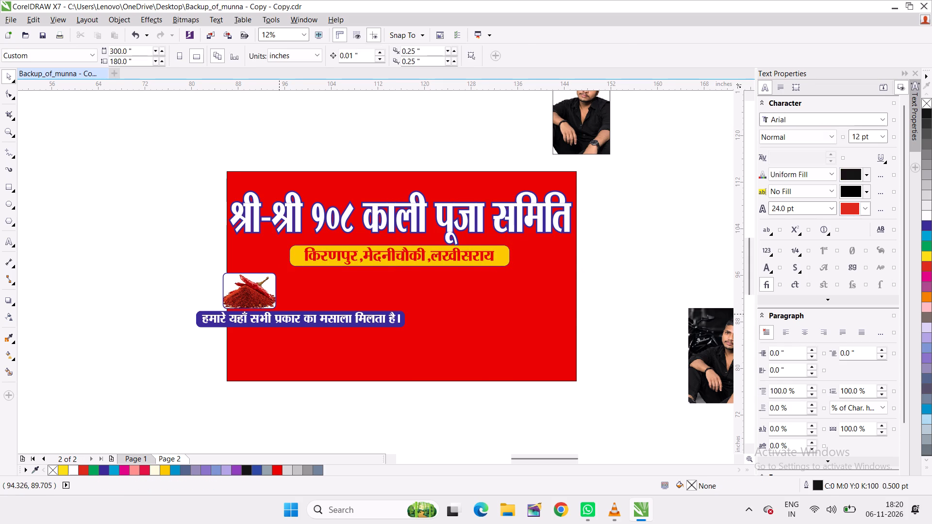
Move the framed chilli picture off the banner onto the empty canvas left of the red background.
{"action": "left_click_drag", "start_coordinate": [264, 296], "coordinate": [187, 297]}
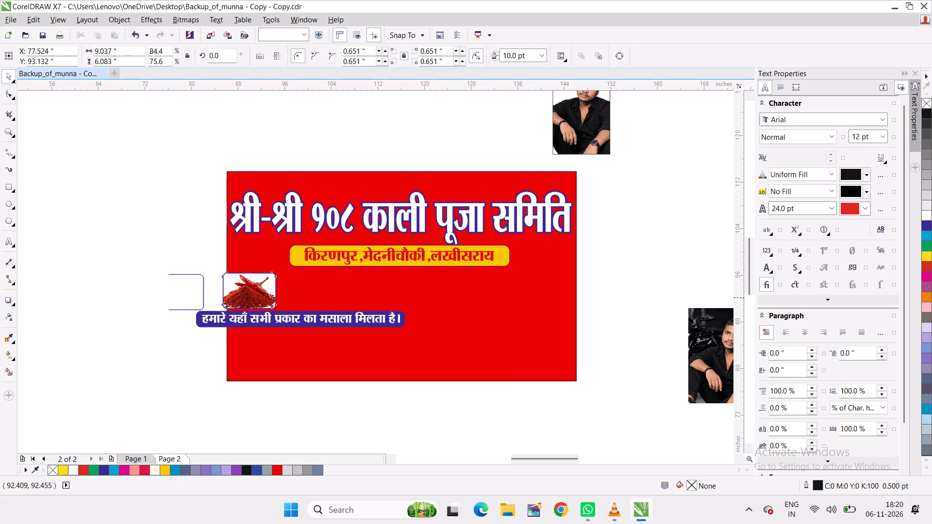
{"action": "left_click_drag", "start_coordinate": [187, 297], "coordinate": [141, 284]}
Move the white slogan text together with its blue rounded label onto the banner, just beneath the yellow address label.
{"action": "left_click_drag", "start_coordinate": [187, 302], "coordinate": [418, 333]}
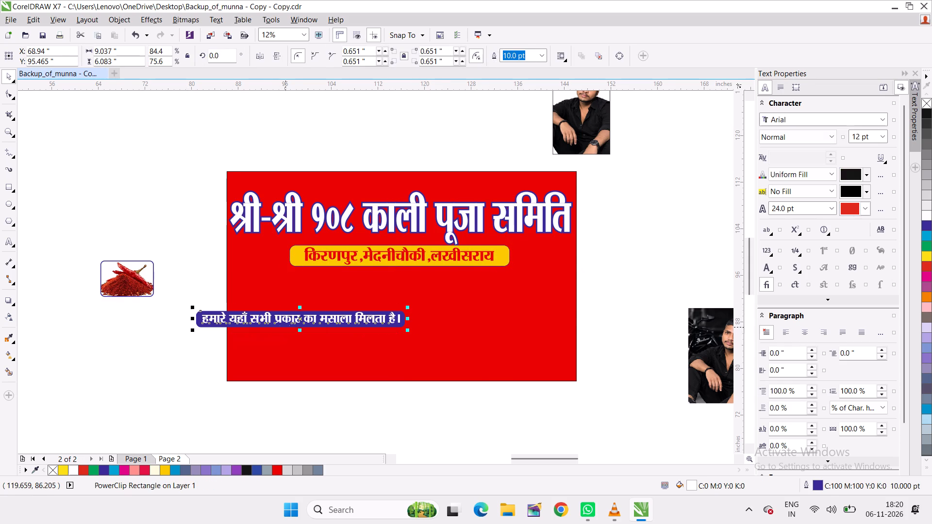
{"action": "left_click_drag", "start_coordinate": [301, 319], "coordinate": [391, 287]}
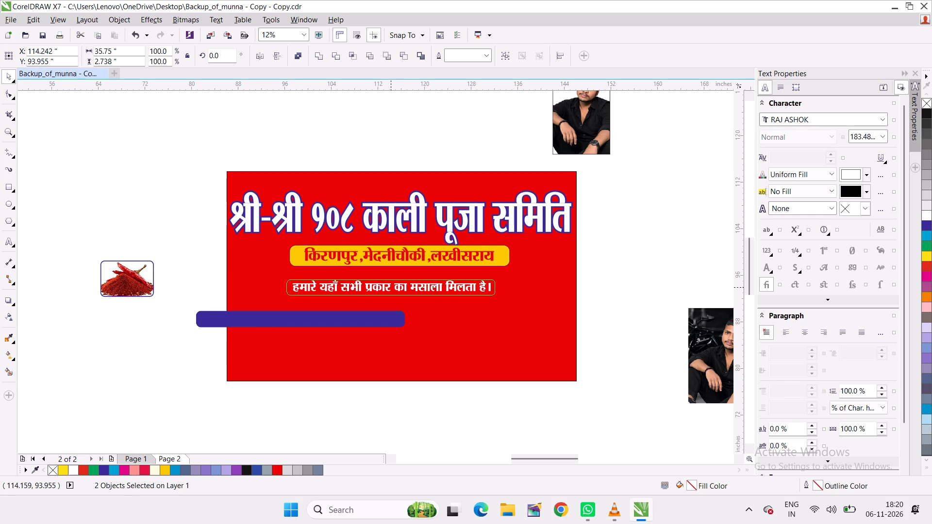
{"action": "left_click_drag", "start_coordinate": [391, 287], "coordinate": [387, 284]}
Replace the white slogan text on the blue label with the words मंदिर निर्मण हेतु.
{"action": "double_click", "coordinate": [358, 287]}
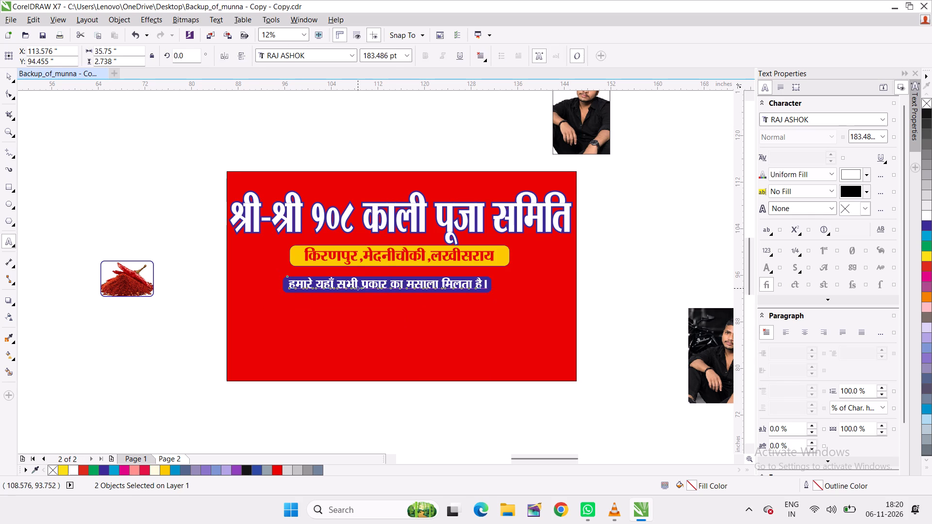
{"action": "double_click", "coordinate": [358, 287]}
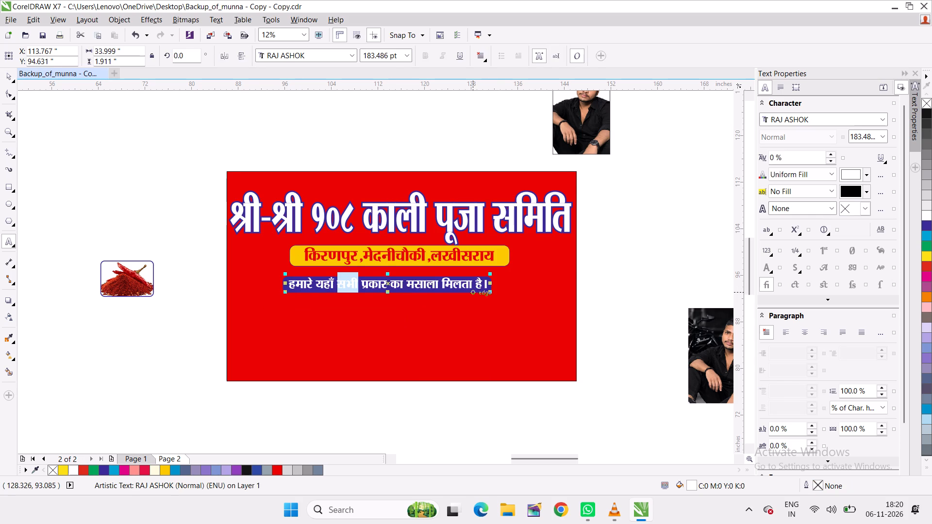
{"action": "key", "text": "ctrl+a"}
{"action": "type", "text": "es"}
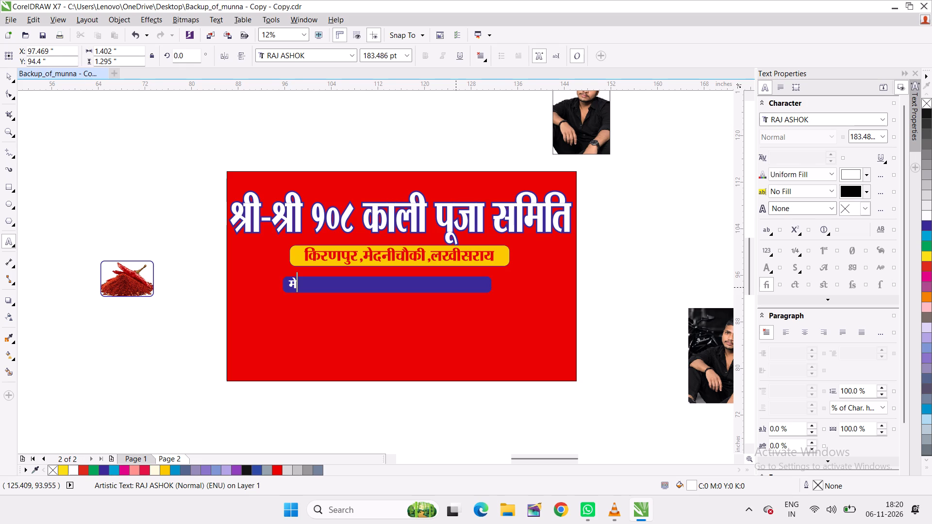
{"action": "scroll", "coordinate": [456, 287], "scroll_direction": "up", "scroll_amount": 2}
{"action": "scroll", "coordinate": [456, 287], "scroll_direction": "down", "scroll_amount": 1}
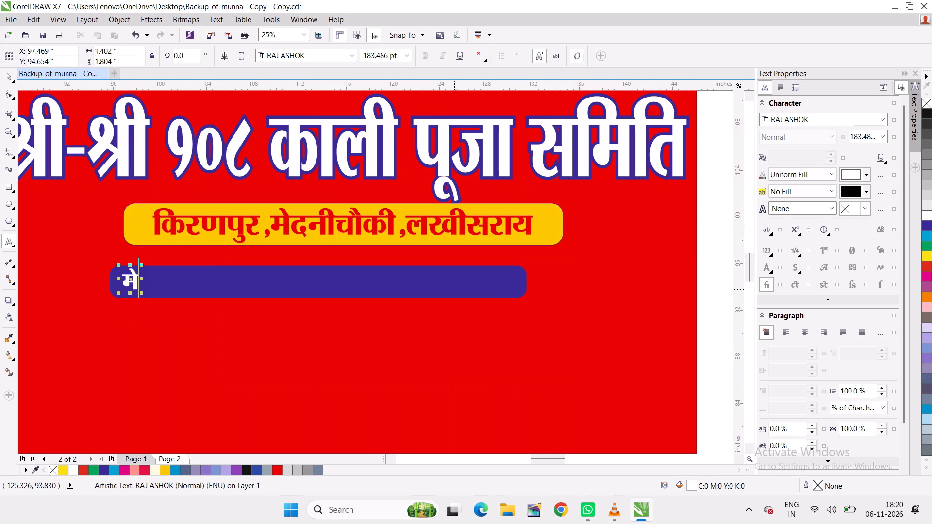
{"action": "scroll", "coordinate": [68, 284], "scroll_direction": "up", "scroll_amount": 1}
{"action": "key", "text": "BackSpace"}
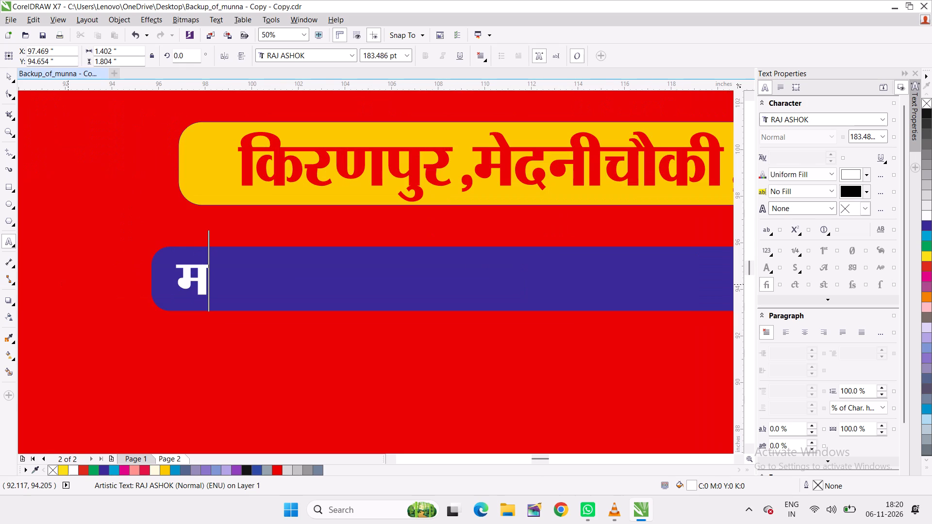
{"action": "type", "text": "afnj fueZ.k gsrw"}
{"action": "key", "text": "BackSpace"}
{"action": "type", "text": "q"}
{"action": "key", "text": "space"}
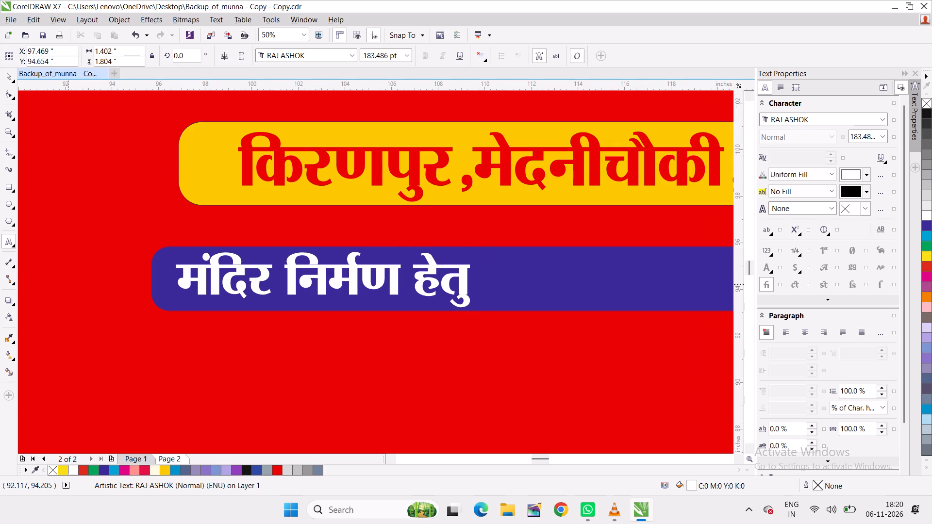
Continue the slogan line with दान देकर पूण्य का भागी बनें।.
{"action": "type", "text": "nku nsdj"}
{"action": "key", "text": "space"}
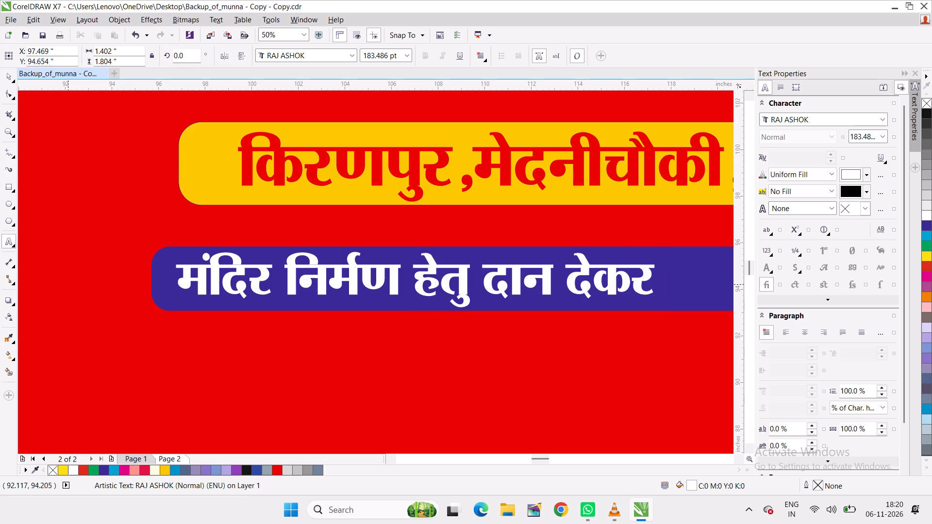
{"action": "type", "text": "iw"}
{"action": "key", "text": "period"}
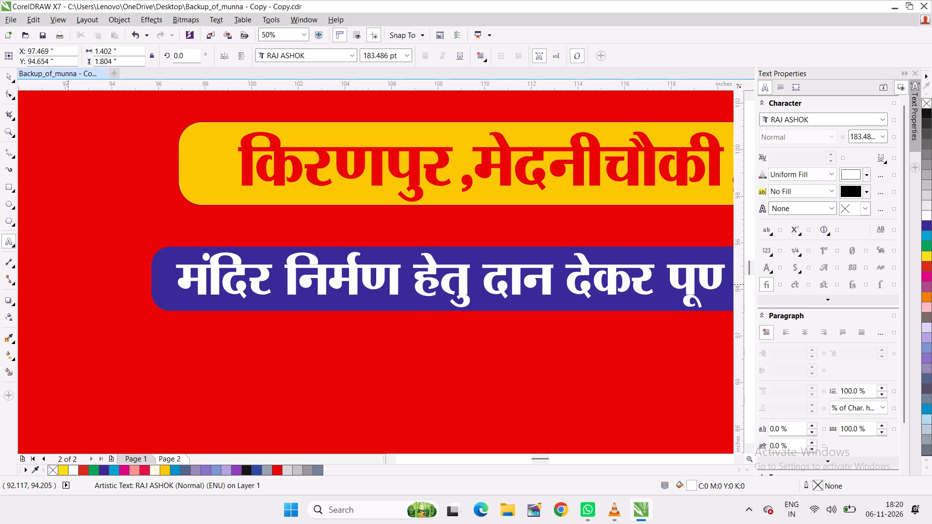
{"action": "type", "text": "; dk"}
{"action": "key", "text": "space"}
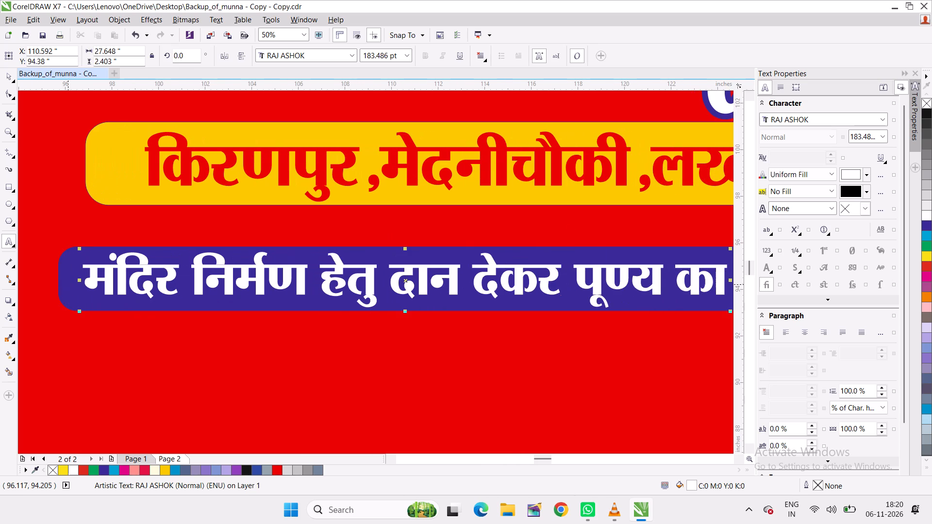
{"action": "type", "text": "Hk"}
{"action": "type", "text": "kxh"}
{"action": "key", "text": "space"}
{"action": "key", "text": "c"}
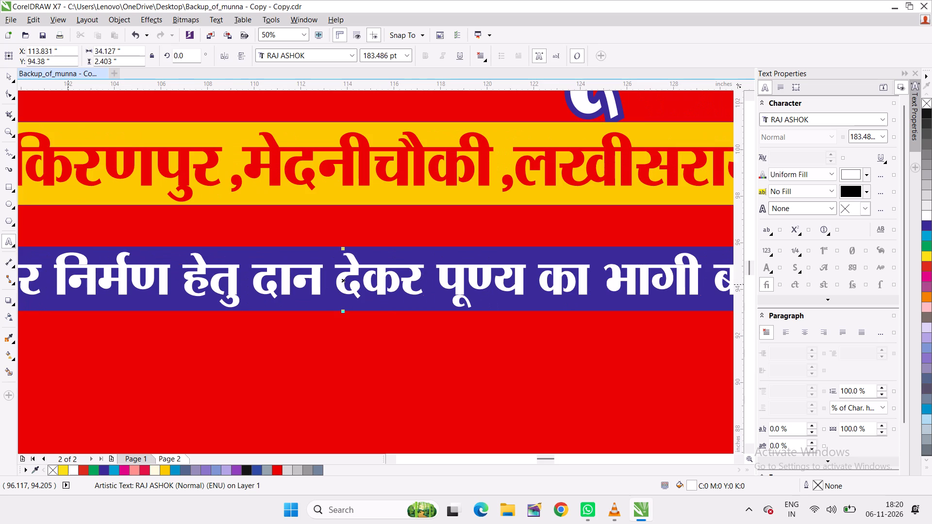
{"action": "type", "text": "usa"}
{"action": "key", "text": "shift+a"}
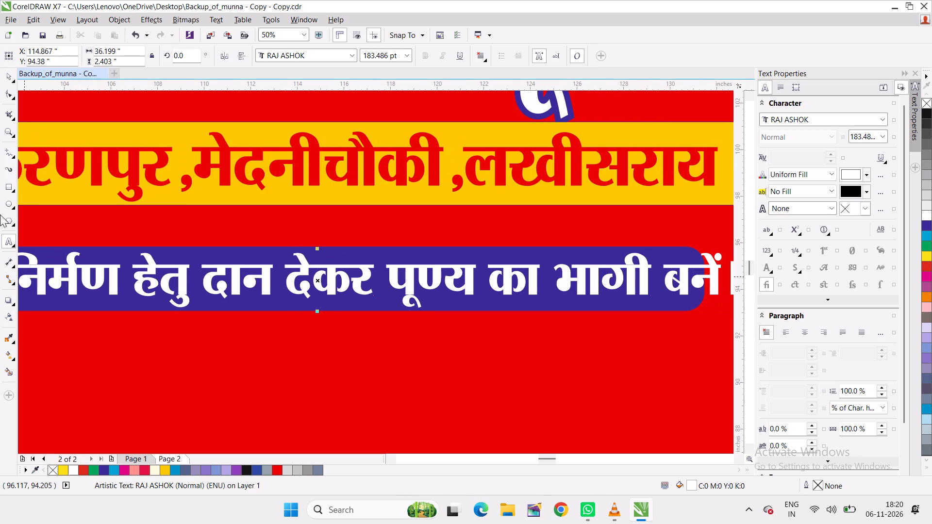
Break the slogan into two lines so that the second line starts at पूण्य.
{"action": "scroll", "coordinate": [6, 230], "scroll_direction": "down", "scroll_amount": 1}
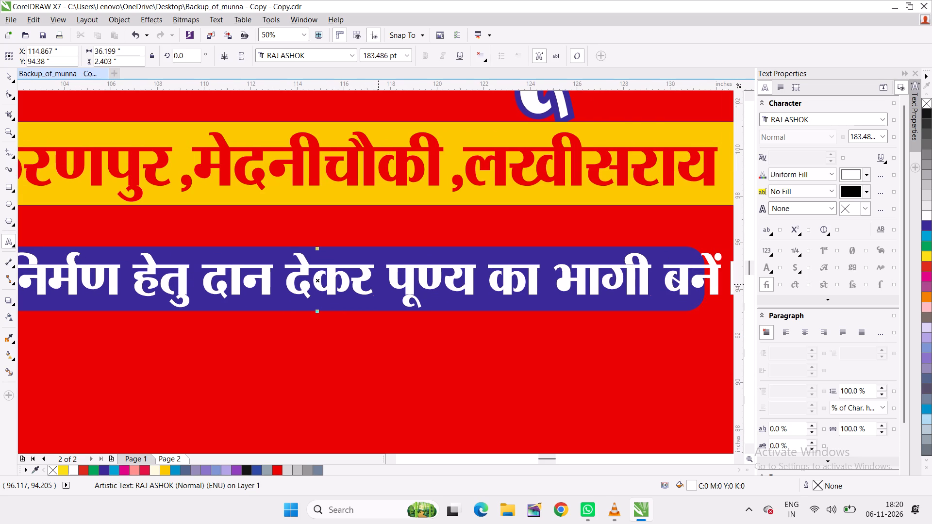
{"action": "left_click", "coordinate": [382, 284]}
{"action": "key", "text": "Return"}
{"action": "scroll", "coordinate": [307, 291], "scroll_direction": "down", "scroll_amount": 1}
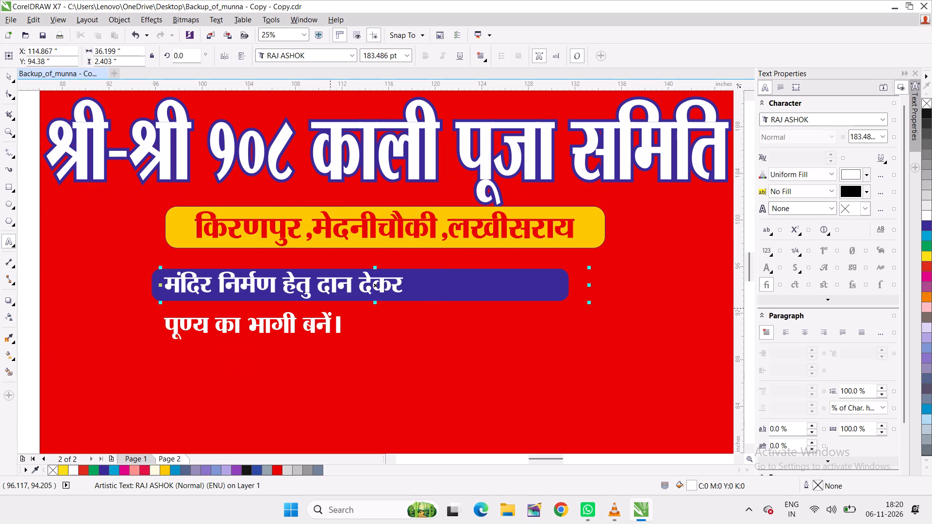
{"action": "left_click", "coordinate": [436, 285]}
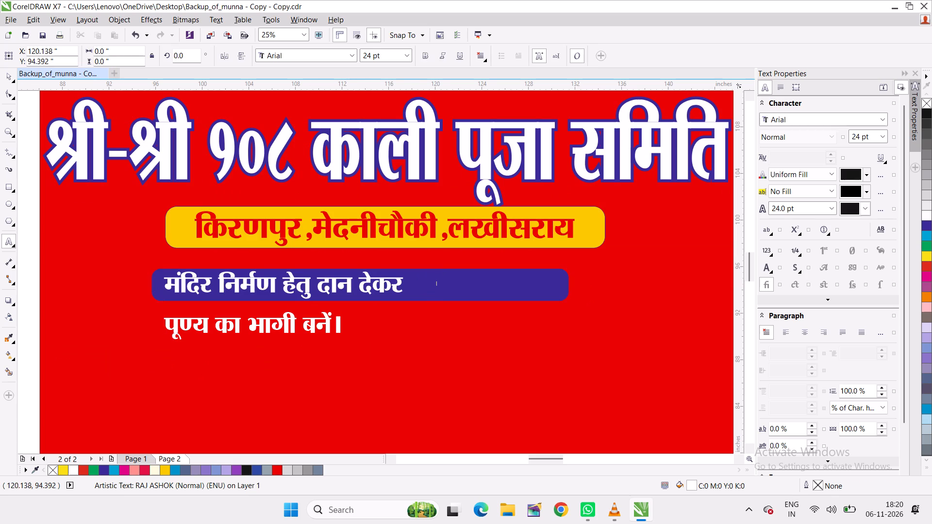
Delete the blue rounded label behind the slogan text.
{"action": "left_click", "coordinate": [5, 80]}
{"action": "left_click", "coordinate": [443, 291]}
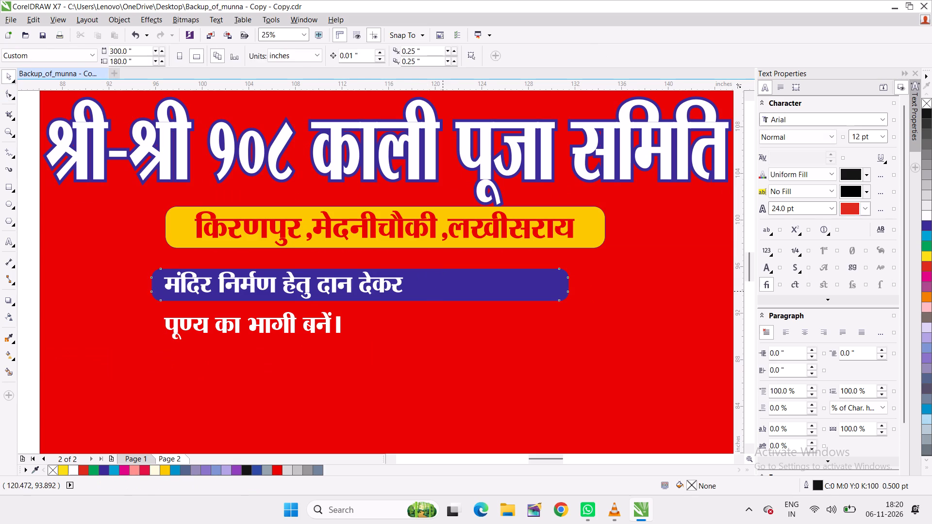
{"action": "key", "text": "Delete"}
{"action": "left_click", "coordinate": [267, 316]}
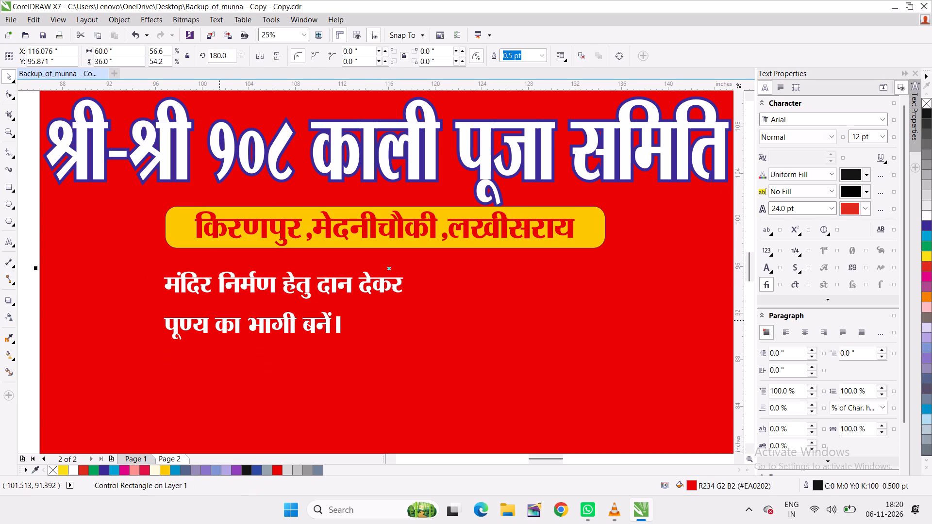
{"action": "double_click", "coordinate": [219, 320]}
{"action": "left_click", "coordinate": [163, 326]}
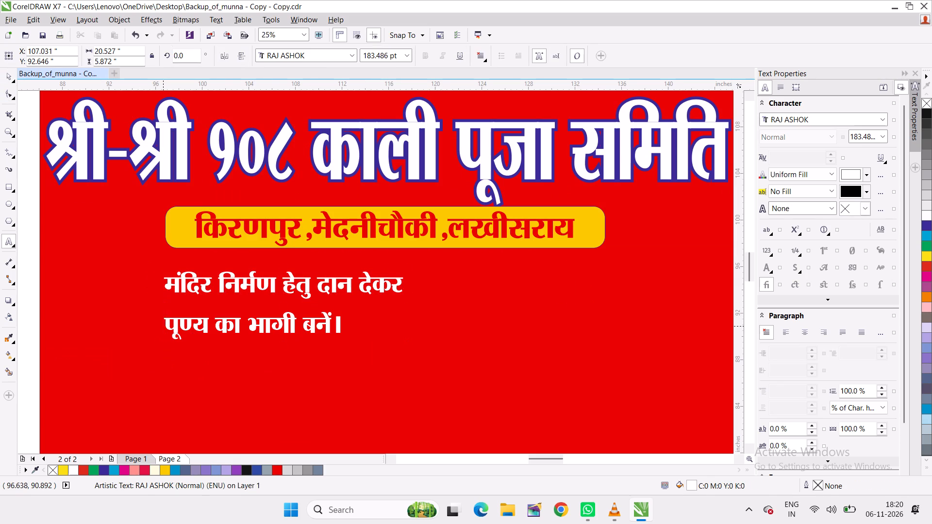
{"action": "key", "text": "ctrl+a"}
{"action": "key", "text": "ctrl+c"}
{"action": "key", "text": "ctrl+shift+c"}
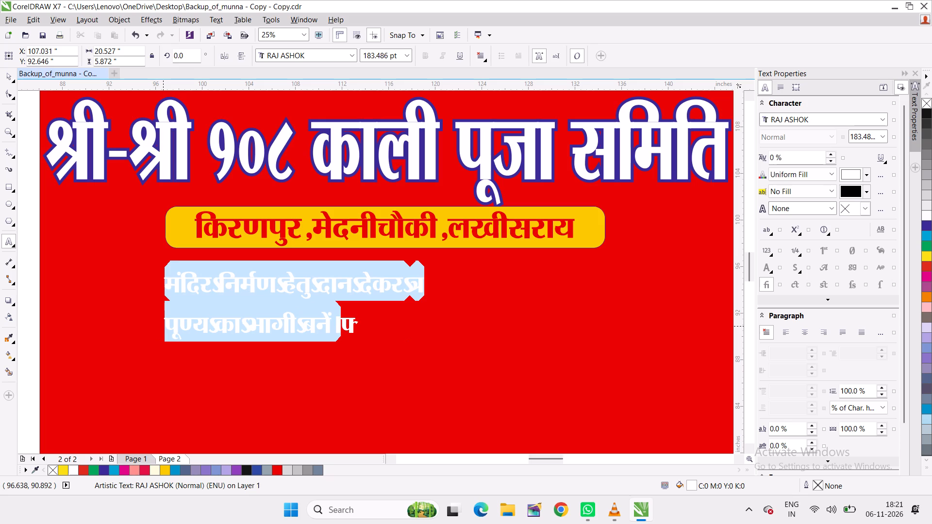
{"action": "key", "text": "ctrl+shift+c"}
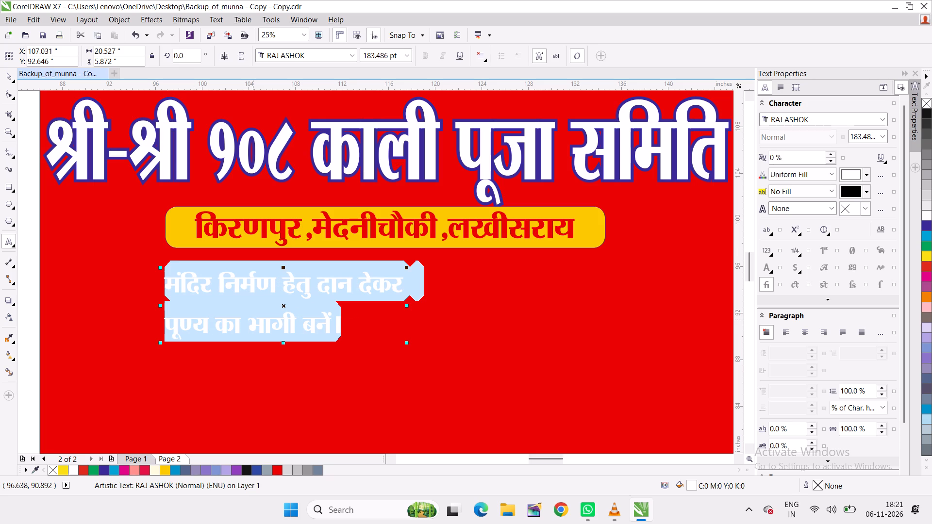
Indent the second slogan line with five leading spaces to centre it under the first line.
{"action": "left_click", "coordinate": [164, 325]}
{"action": "key", "text": "space"}
{"action": "key", "text": "space"}
{"action": "key", "text": "space"}
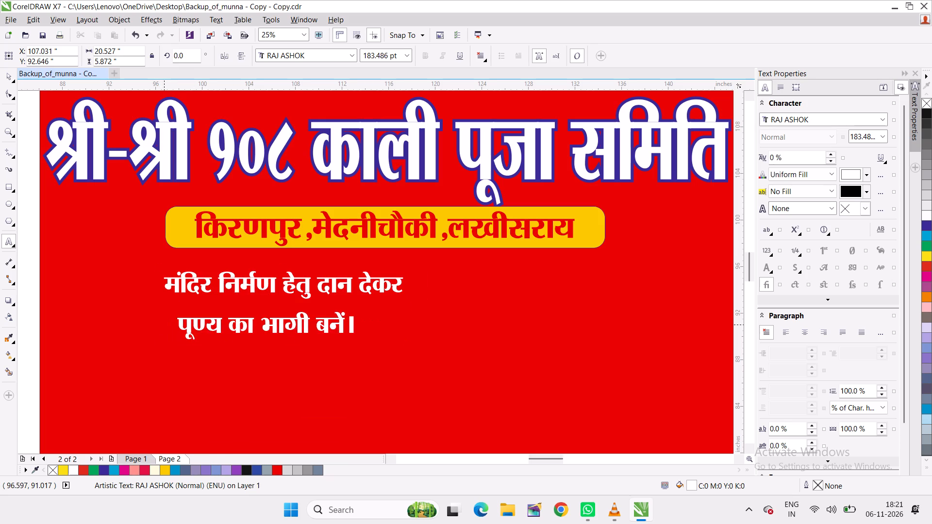
{"action": "key", "text": "space"}
{"action": "key", "text": "space"}
{"action": "key", "text": "space"}
{"action": "key", "text": "BackSpace"}
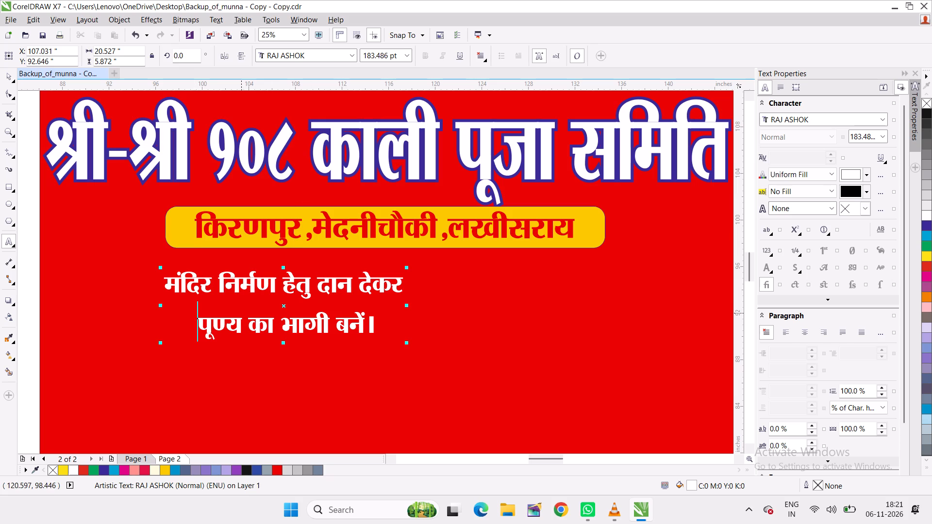
Enlarge the two-line slogan to about 33.1 × 9.5 inches and centre it across the lower part of the red banner.
{"action": "left_click_drag", "start_coordinate": [404, 343], "coordinate": [557, 385]}
{"action": "left_click_drag", "start_coordinate": [356, 327], "coordinate": [383, 338]}
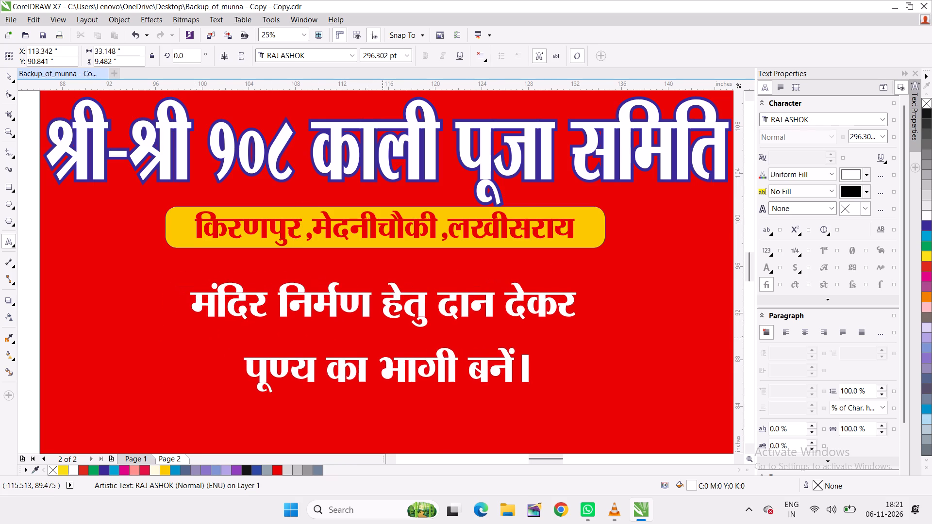
{"action": "left_click_drag", "start_coordinate": [383, 338], "coordinate": [384, 336]}
{"action": "scroll", "coordinate": [384, 336], "scroll_direction": "down", "scroll_amount": 1}
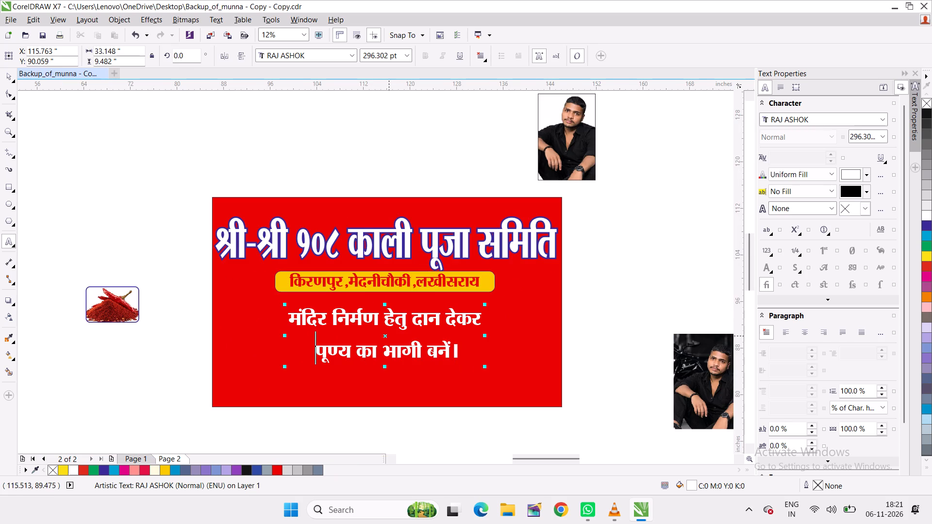
{"action": "left_click_drag", "start_coordinate": [386, 336], "coordinate": [386, 361]}
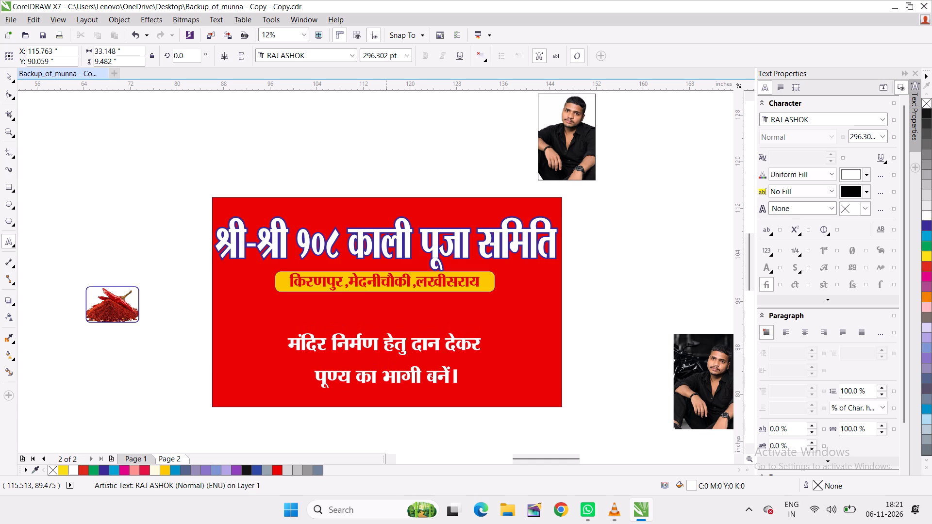
{"action": "left_click_drag", "start_coordinate": [386, 361], "coordinate": [389, 360]}
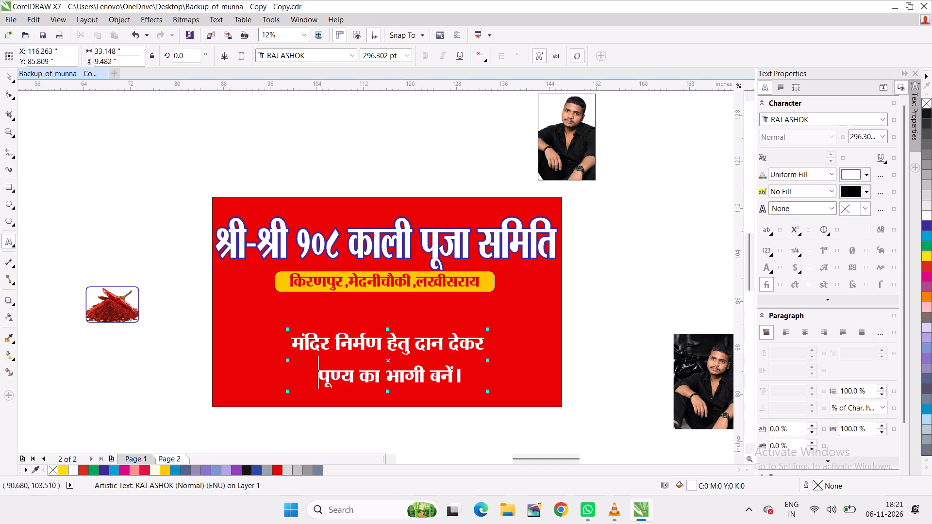
Move the address text together with its yellow label down, midway between the headline and the slogan, and slightly rightward.
{"action": "left_click", "coordinate": [10, 74]}
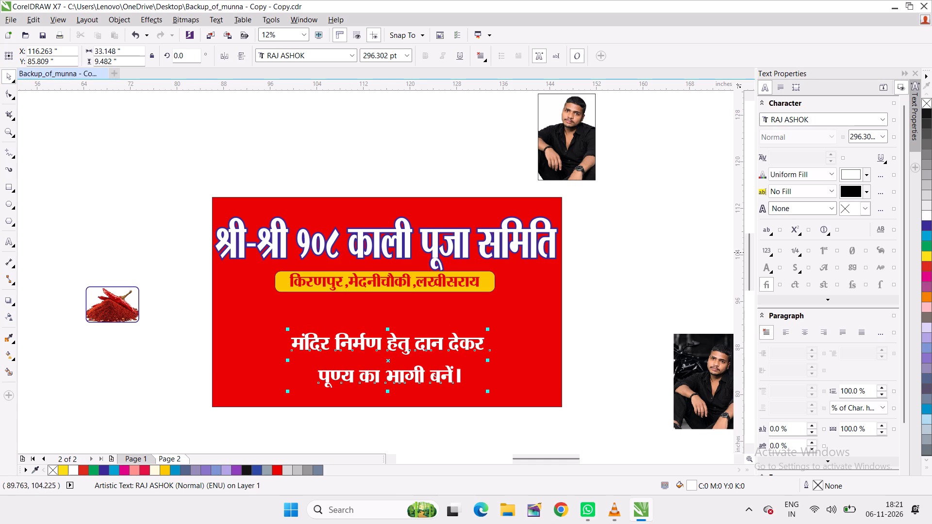
{"action": "left_click_drag", "start_coordinate": [198, 262], "coordinate": [324, 304]}
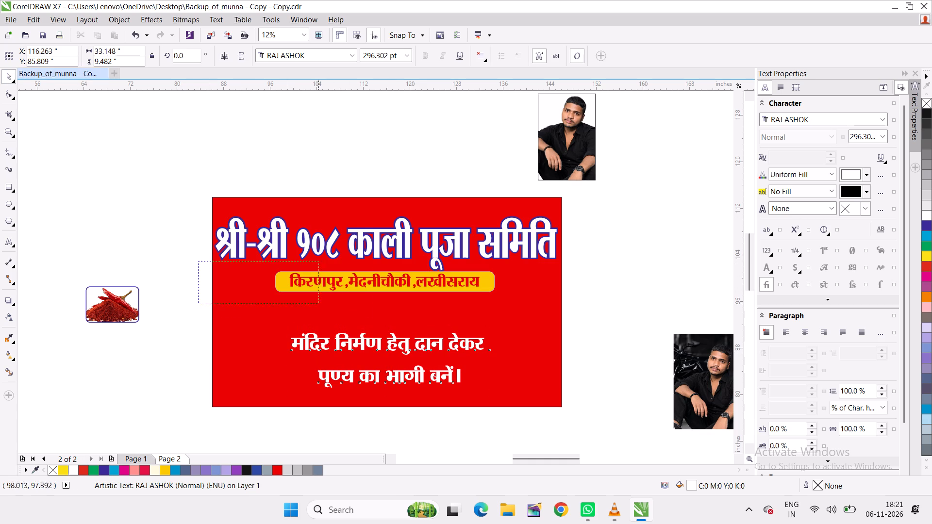
{"action": "left_click_drag", "start_coordinate": [324, 304], "coordinate": [514, 311]}
{"action": "left_click_drag", "start_coordinate": [385, 281], "coordinate": [386, 294]}
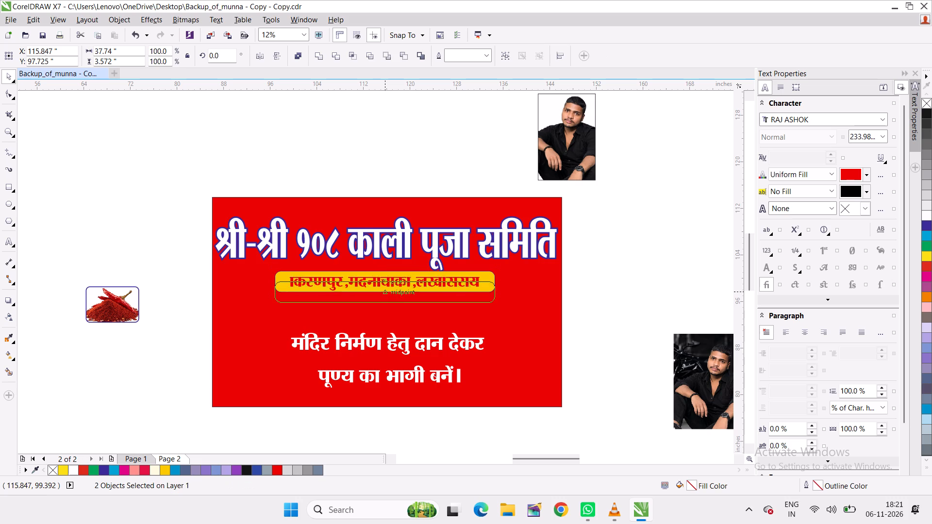
{"action": "left_click_drag", "start_coordinate": [386, 294], "coordinate": [386, 296]}
{"action": "left_click_drag", "start_coordinate": [386, 296], "coordinate": [391, 295]}
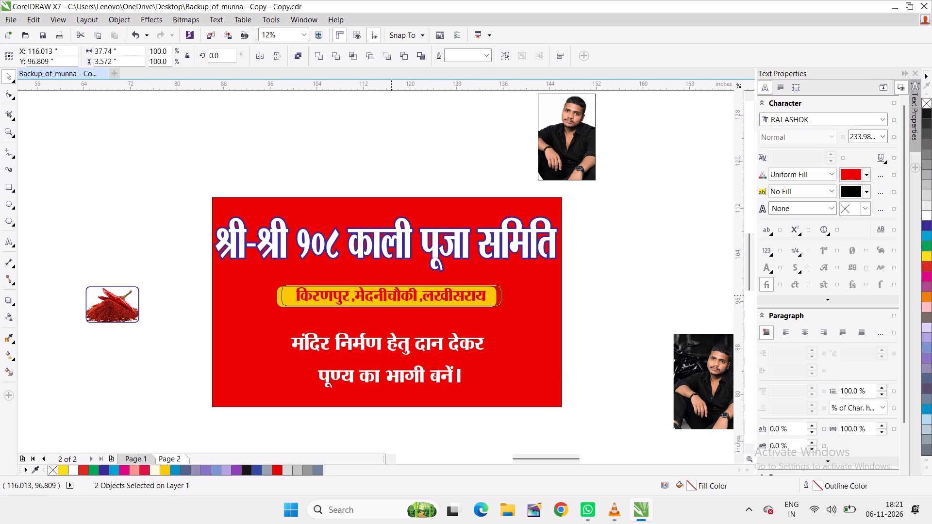
{"action": "left_click_drag", "start_coordinate": [391, 295], "coordinate": [393, 295]}
{"action": "left_click", "coordinate": [612, 284]}
Nudge the headline श्री-श्री १०८ काली पूजा समिति slightly down.
{"action": "left_click", "coordinate": [351, 245]}
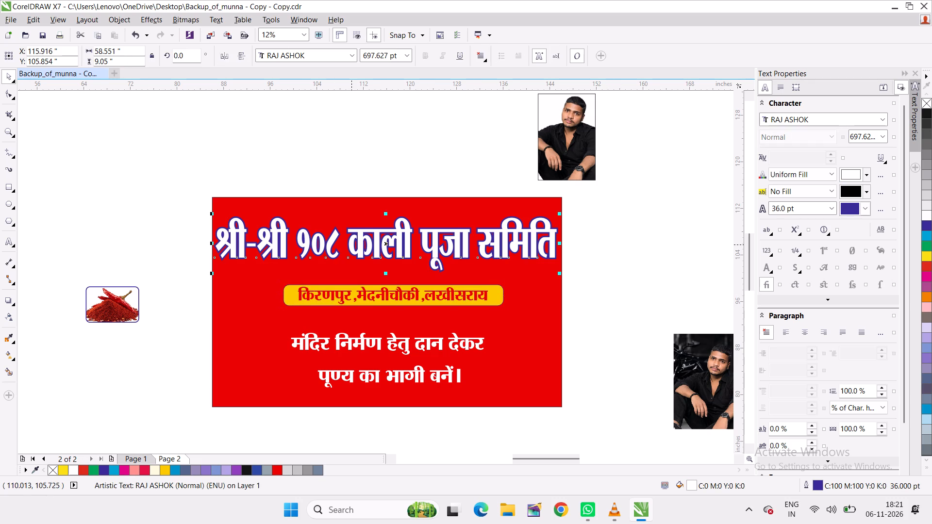
{"action": "key", "text": "Down"}
{"action": "left_click", "coordinate": [582, 255]}
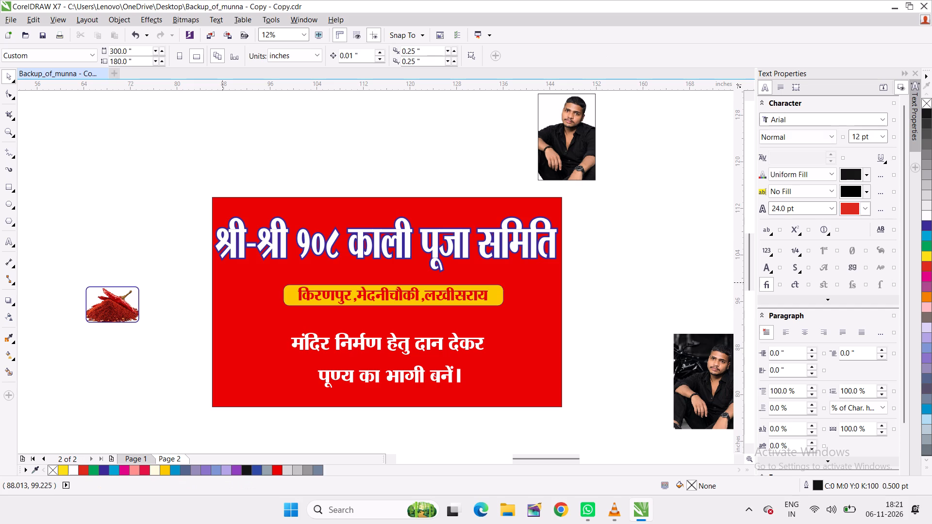
Shift the two-line slogan slightly upward on the banner.
{"action": "left_click", "coordinate": [377, 340]}
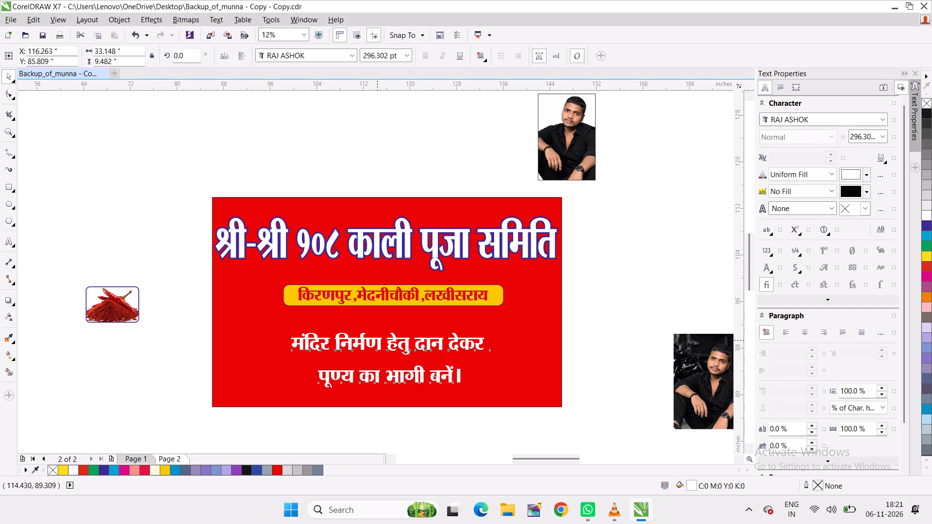
{"action": "left_click", "coordinate": [195, 355]}
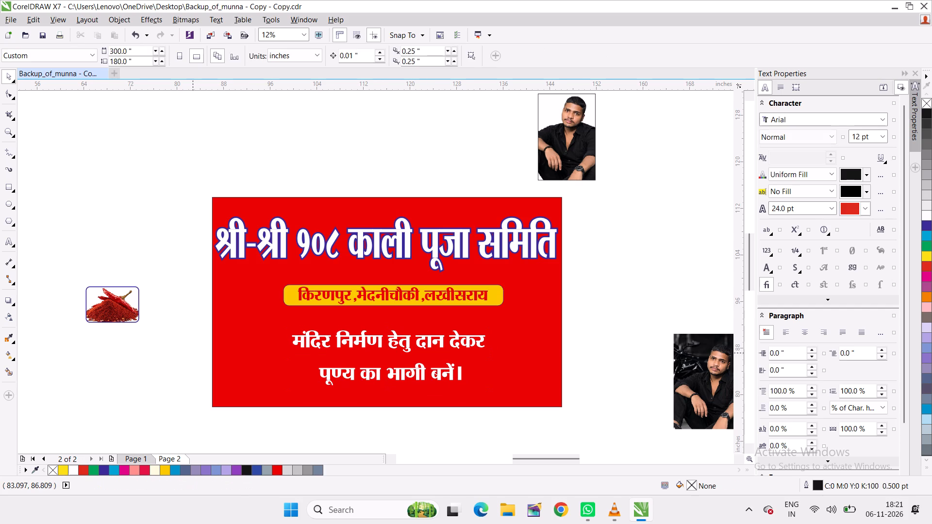
Draw a rectangle about 11.4 × 15.6 inches in the lower-left corner of the red banner.
{"action": "left_click", "coordinate": [10, 185]}
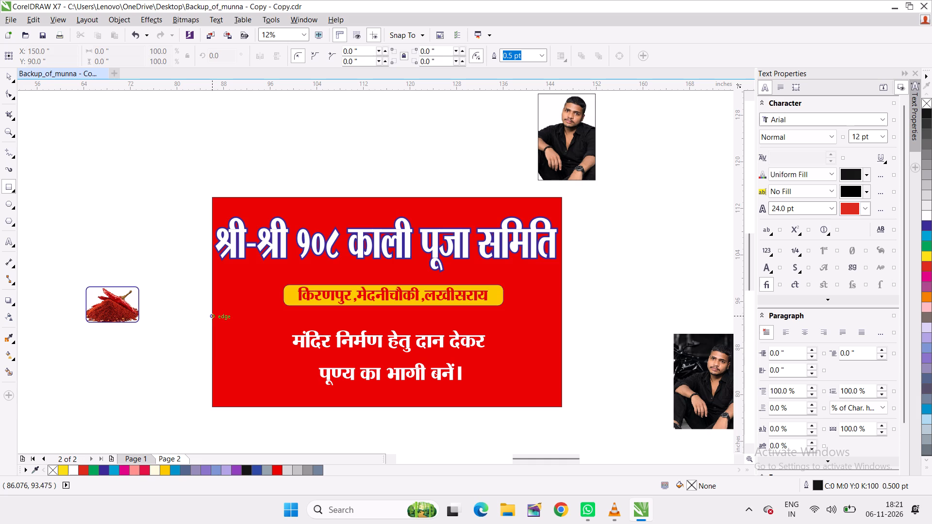
{"action": "left_click_drag", "start_coordinate": [214, 316], "coordinate": [278, 405]}
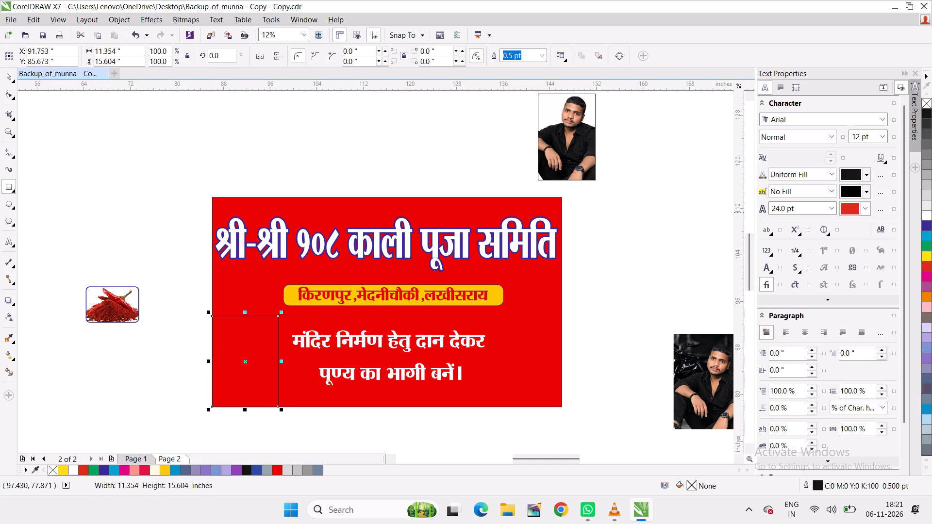
Fill the new rectangle in the banner's lower-left corner with white.
{"action": "left_click", "coordinate": [923, 219]}
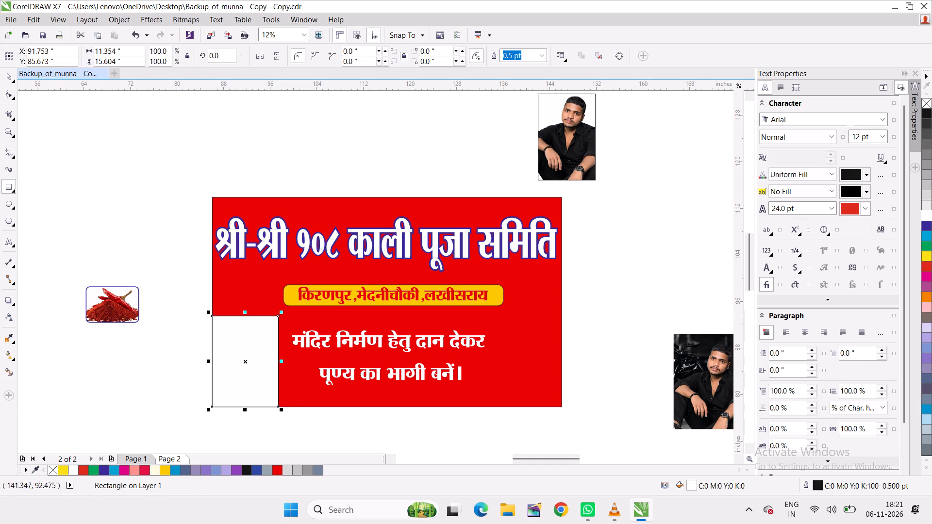
Draw a white-filled rectangle about 10.25 × 14.25 inches in the banner's lower-right area, beside the slogan.
{"action": "left_click_drag", "start_coordinate": [556, 305], "coordinate": [496, 398]}
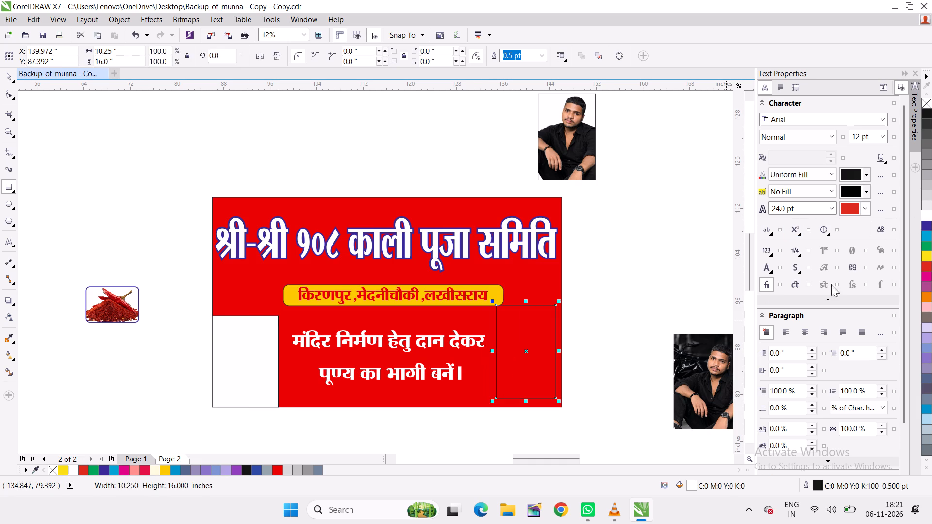
{"action": "left_click_drag", "start_coordinate": [526, 300], "coordinate": [526, 310]}
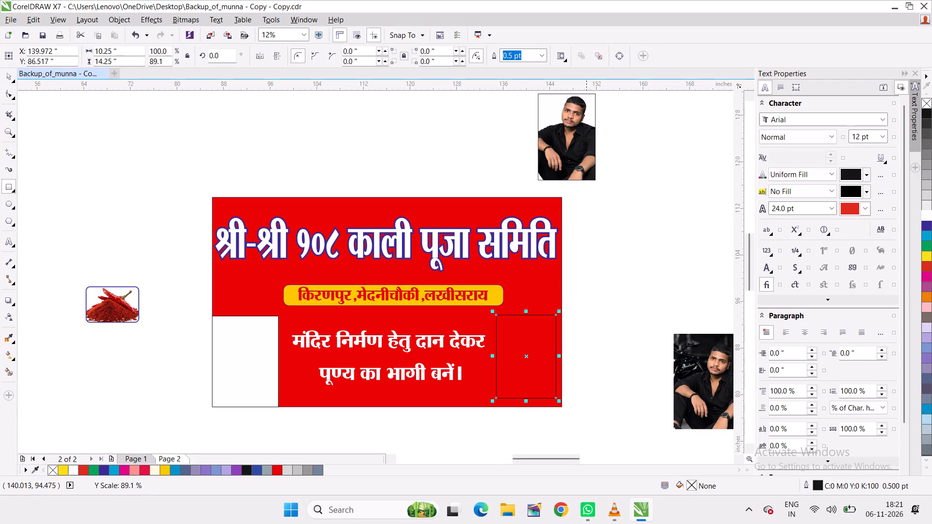
{"action": "left_click", "coordinate": [921, 215]}
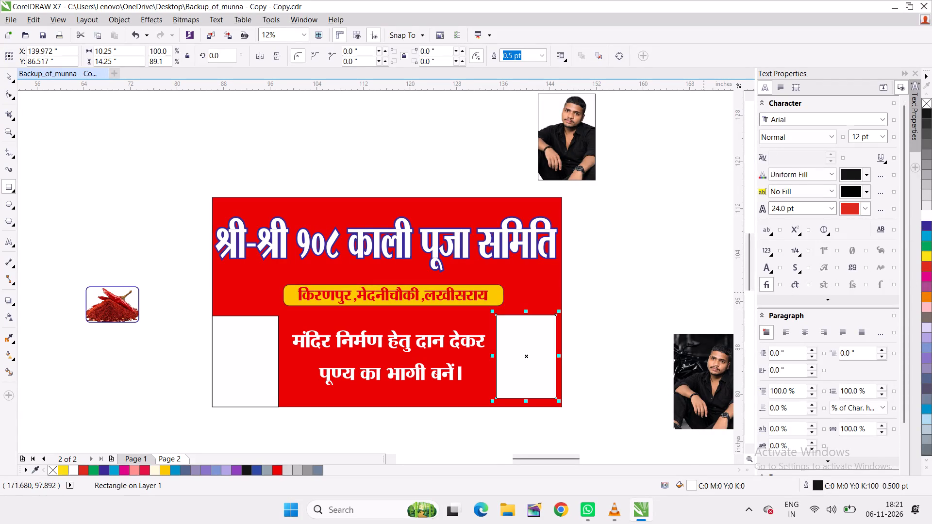
{"action": "left_click", "coordinate": [674, 295]}
Move the white lower-left rectangle about 1.2 inches rightward and raise its bottom edge so it is about 14.2 inches high.
{"action": "left_click", "coordinate": [237, 375]}
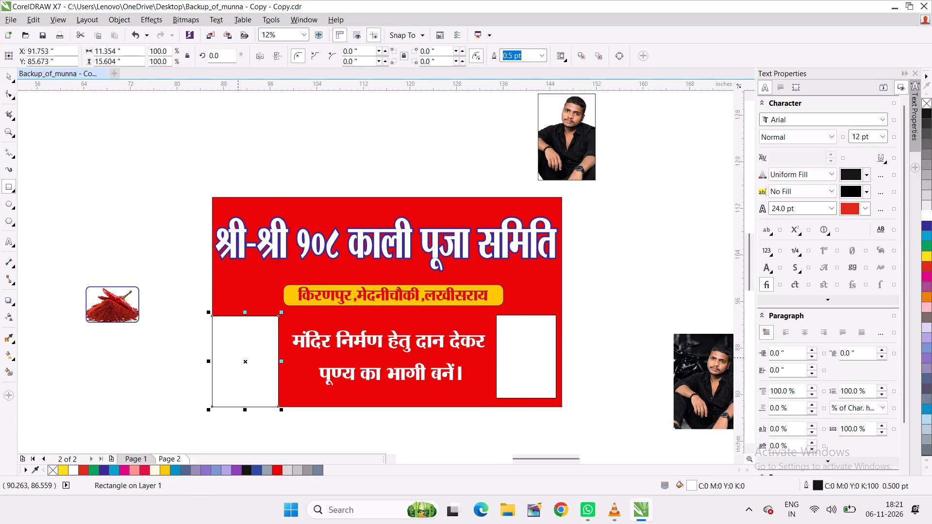
{"action": "left_click_drag", "start_coordinate": [245, 363], "coordinate": [247, 361]}
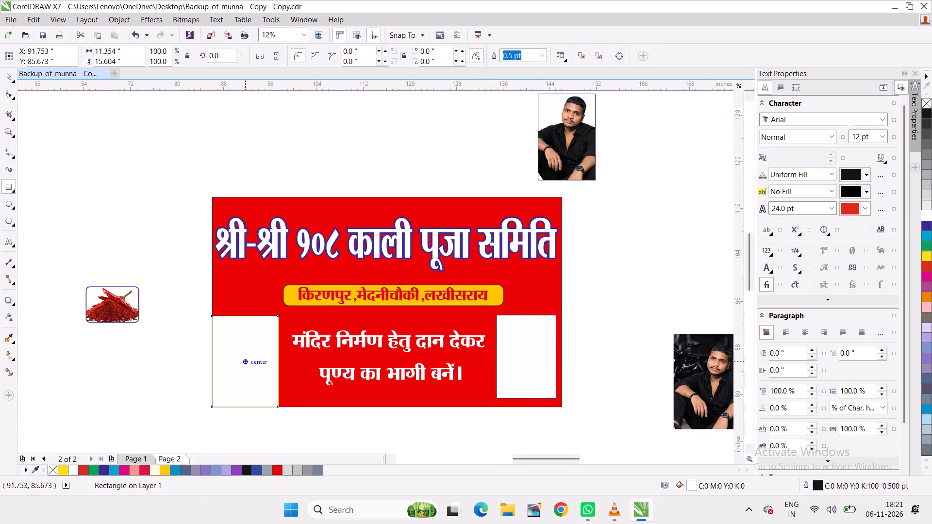
{"action": "left_click_drag", "start_coordinate": [247, 361], "coordinate": [252, 361]}
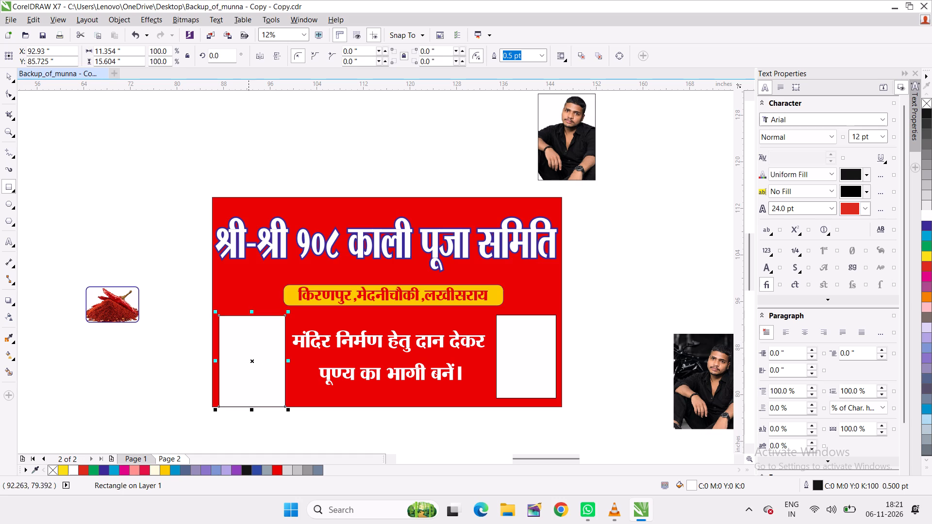
{"action": "left_click_drag", "start_coordinate": [251, 409], "coordinate": [252, 401]}
{"action": "left_click", "coordinate": [192, 361]}
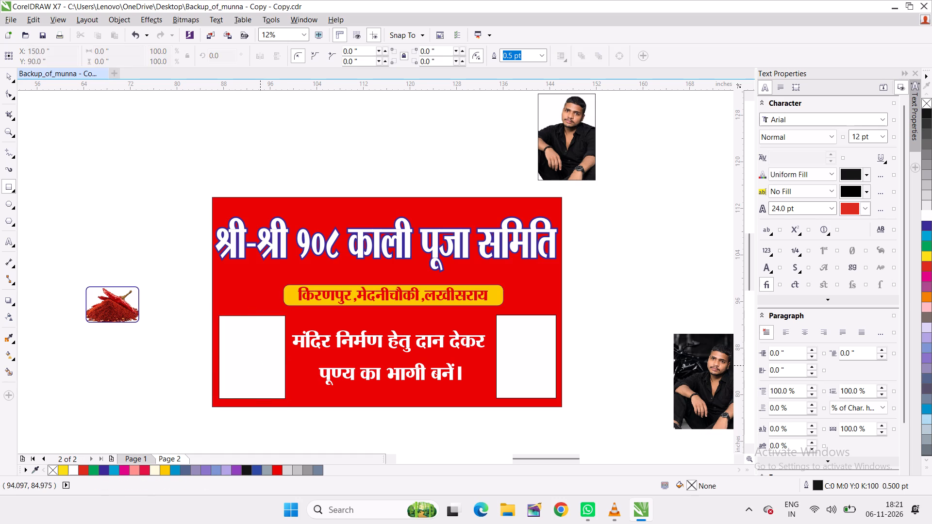
{"action": "left_click", "coordinate": [263, 367]}
{"action": "left_click", "coordinate": [251, 358]}
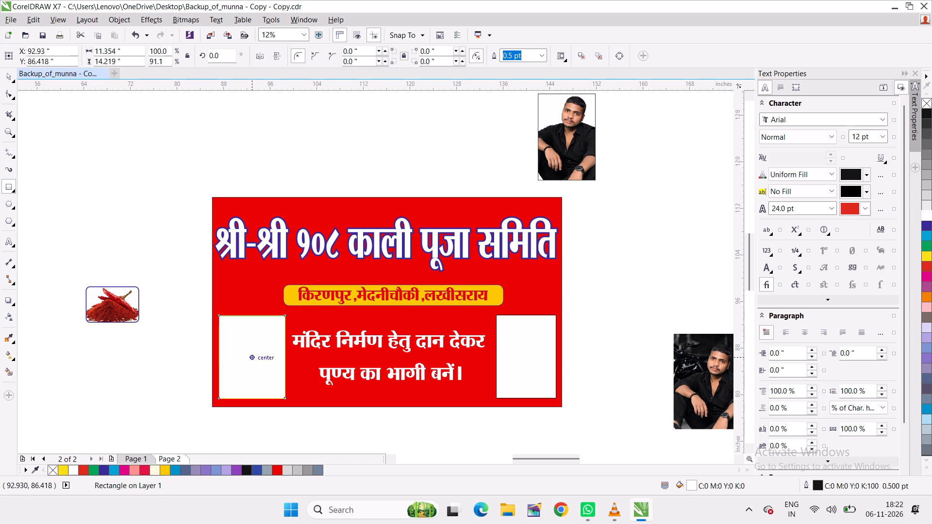
{"action": "left_click", "coordinate": [187, 374]}
Switch to Google Chrome and search the web for "mandi png".
{"action": "left_click", "coordinate": [560, 507]}
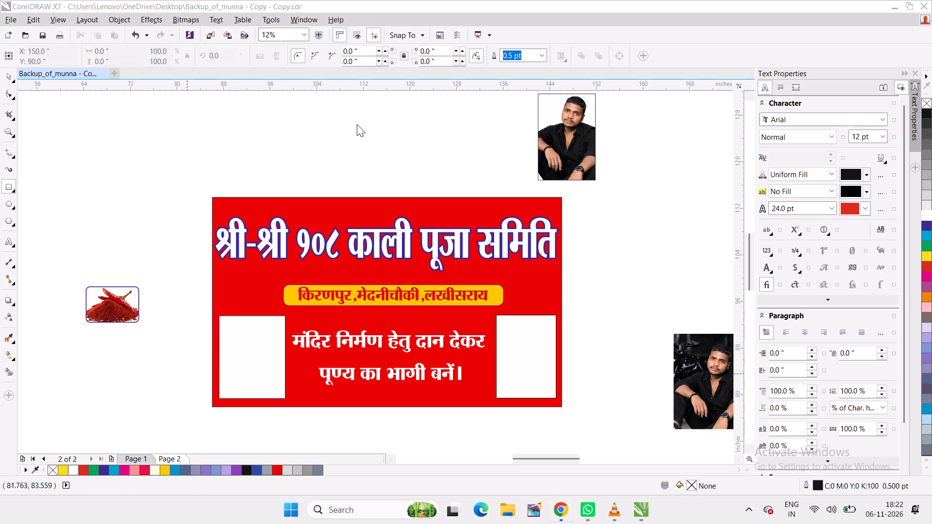
{"action": "left_click", "coordinate": [144, 42]}
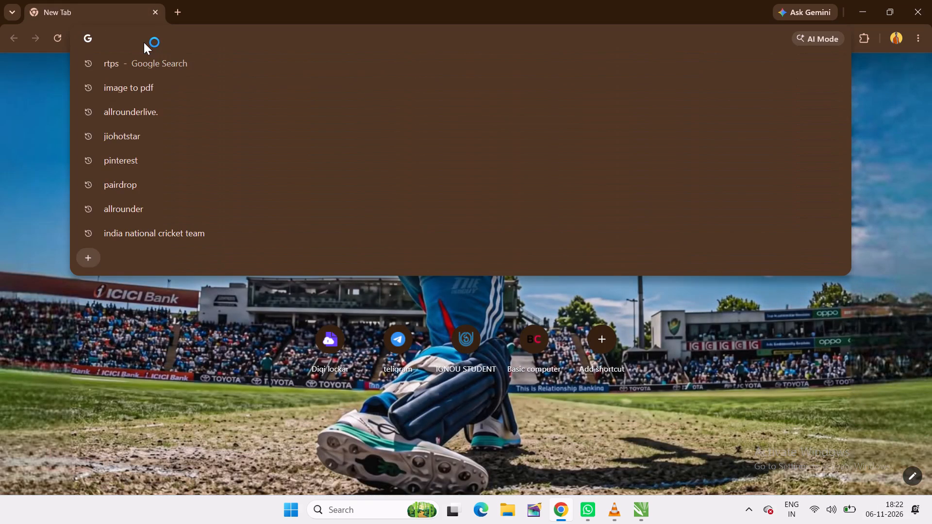
{"action": "type", "text": "mandi png"}
{"action": "key", "text": "Return"}
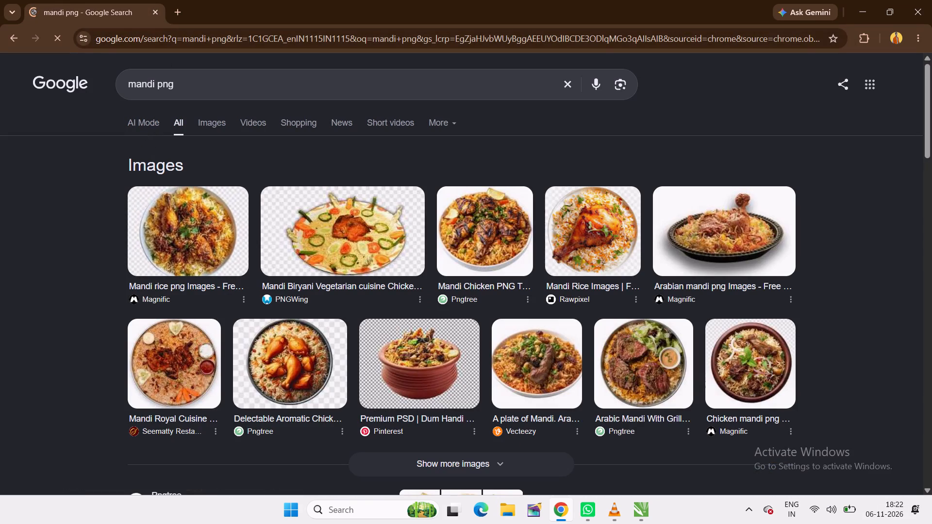
Change the search to "temple png" and show only the image results.
{"action": "left_click", "coordinate": [157, 83]}
{"action": "type", "text": "er"}
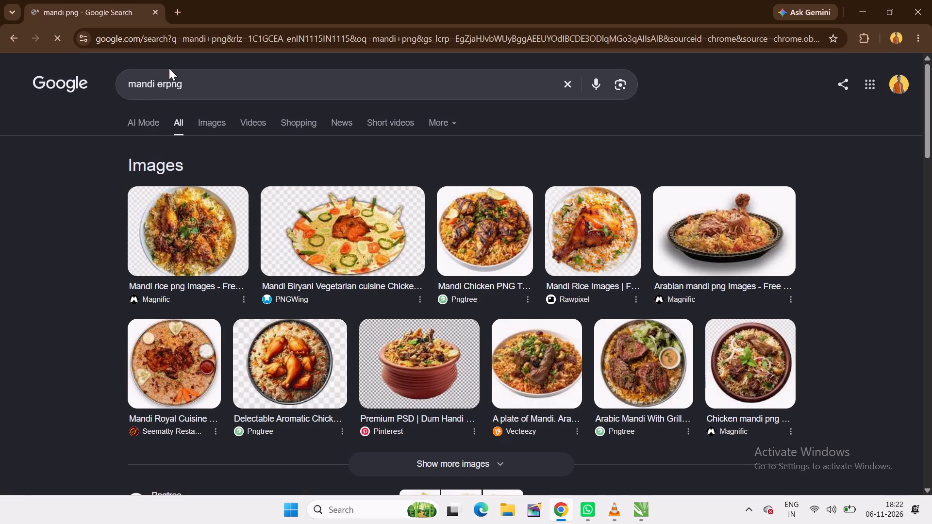
{"action": "key", "text": "BackSpace"}
{"action": "key", "text": "BackSpace"}
{"action": "key", "text": "BackSpace"}
{"action": "key", "text": "BackSpace"}
{"action": "key", "text": "BackSpace"}
{"action": "key", "text": "BackSpace"}
{"action": "key", "text": "BackSpace"}
{"action": "key", "text": "BackSpace"}
{"action": "key", "text": "BackSpace"}
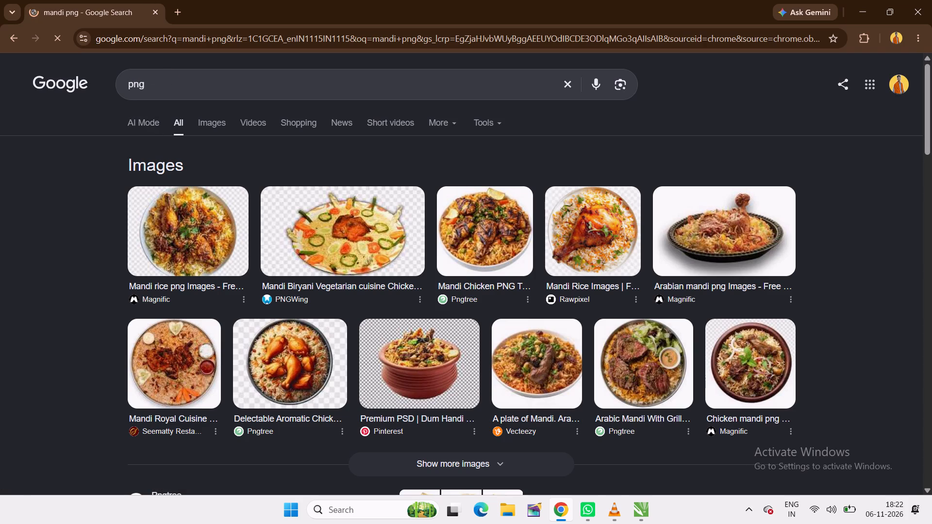
{"action": "type", "text": "temple"}
{"action": "key", "text": "space"}
{"action": "key", "text": "Return"}
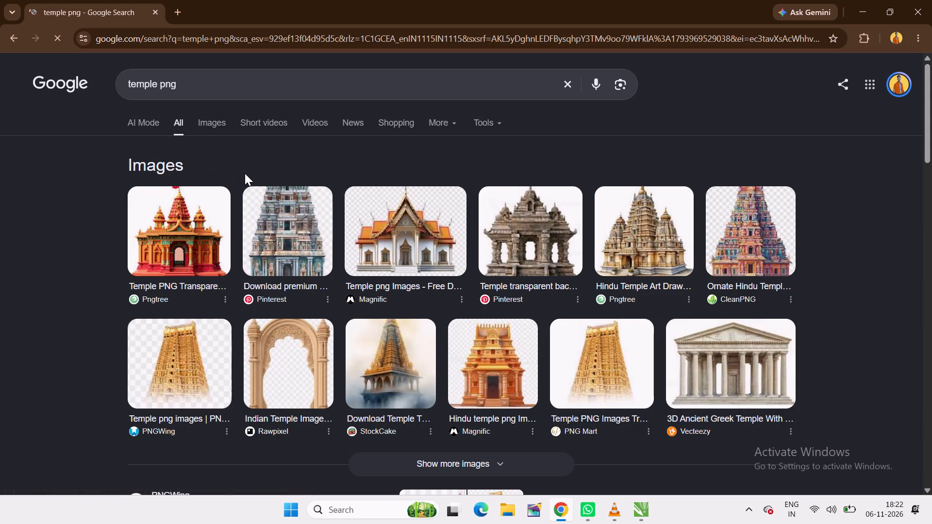
{"action": "left_click", "coordinate": [201, 122]}
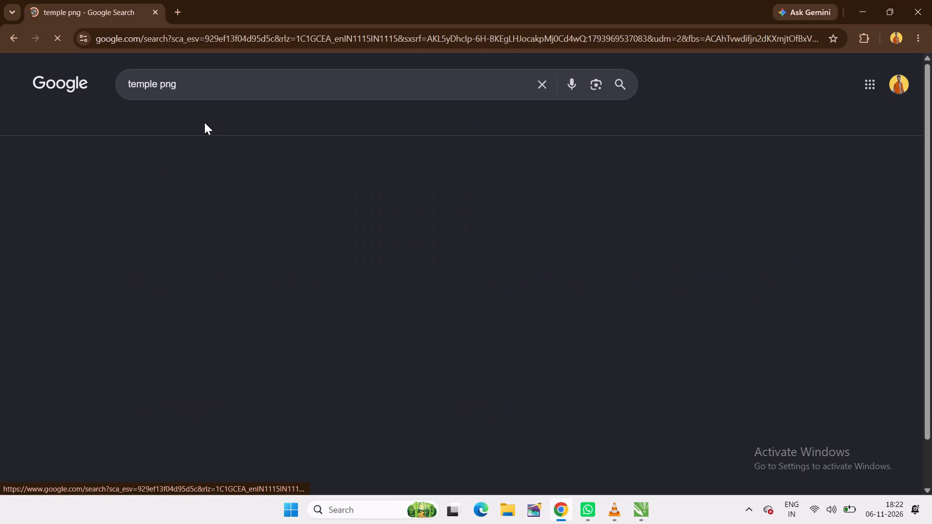
Browse the temple image results and preview the red-orange Hindu temple with two flagged spires.
{"action": "scroll", "coordinate": [311, 176], "scroll_direction": "down", "scroll_amount": 1}
{"action": "scroll", "coordinate": [350, 231], "scroll_direction": "down", "scroll_amount": 2}
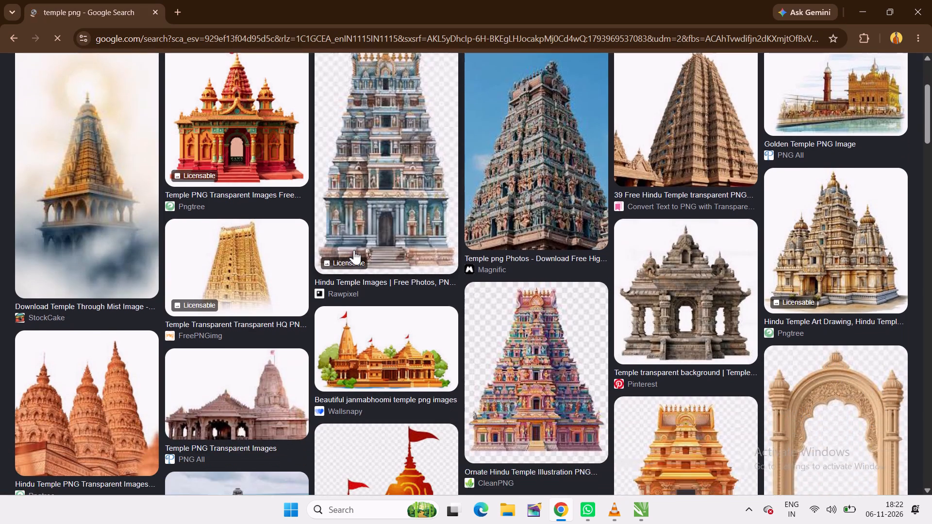
{"action": "scroll", "coordinate": [354, 250], "scroll_direction": "down", "scroll_amount": 2}
{"action": "left_click", "coordinate": [403, 332]}
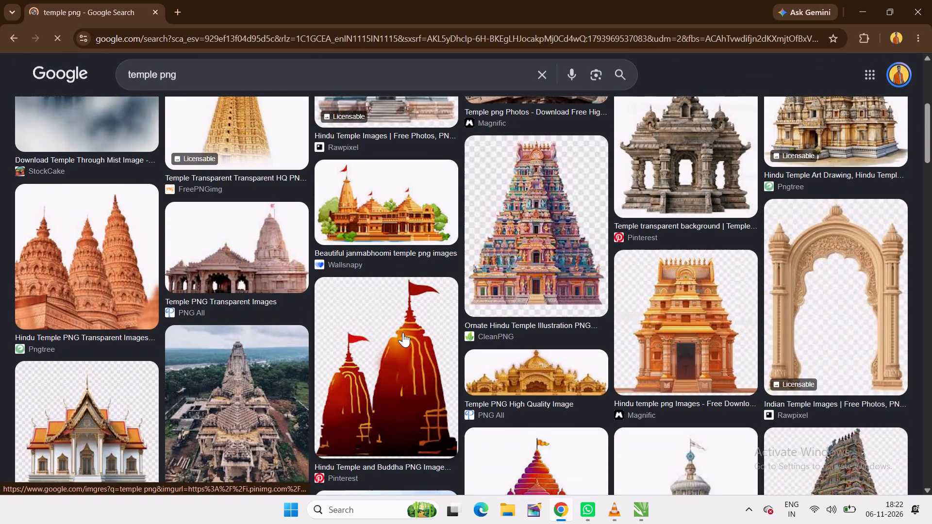
{"action": "scroll", "coordinate": [403, 332], "scroll_direction": "down", "scroll_amount": 3}
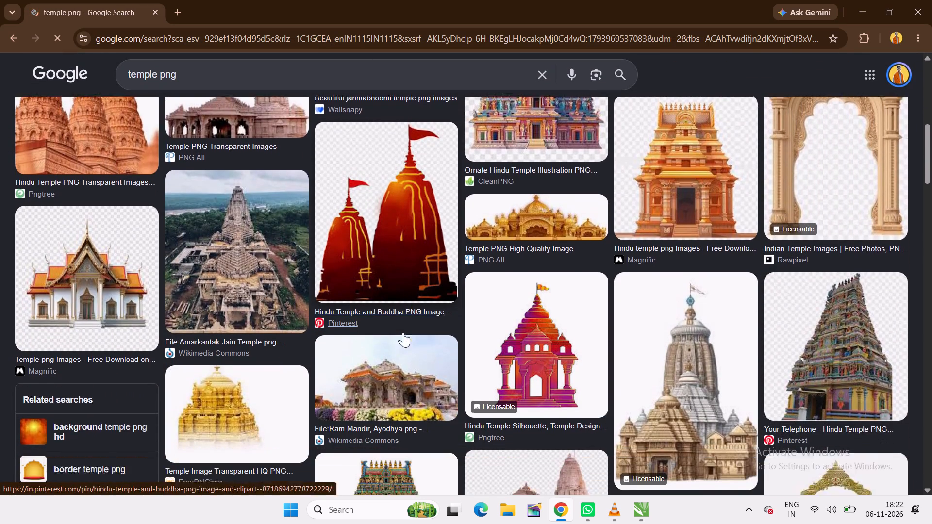
{"action": "scroll", "coordinate": [403, 332], "scroll_direction": "down", "scroll_amount": 7}
{"action": "scroll", "coordinate": [797, 356], "scroll_direction": "down", "scroll_amount": 3}
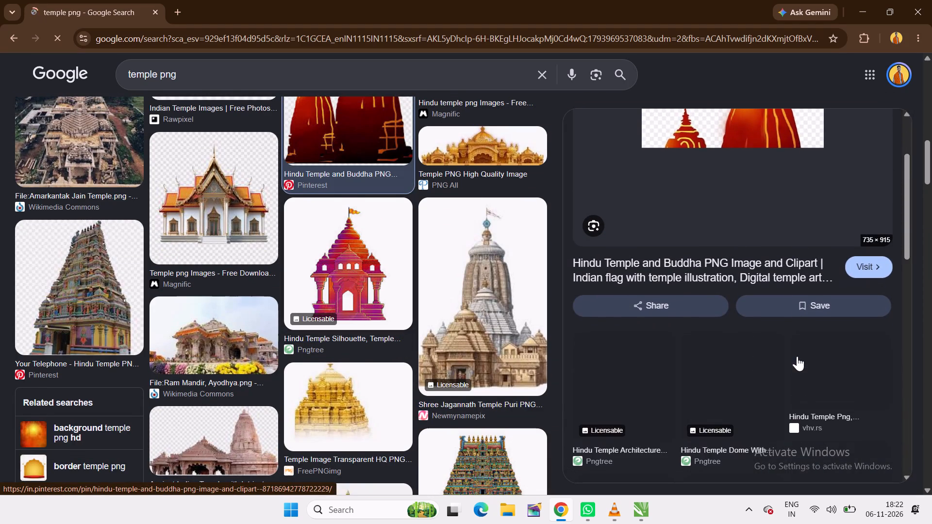
Examine more temple image results and the related pictures to find a suitable temple for the banner.
{"action": "scroll", "coordinate": [475, 306], "scroll_direction": "up", "scroll_amount": 2}
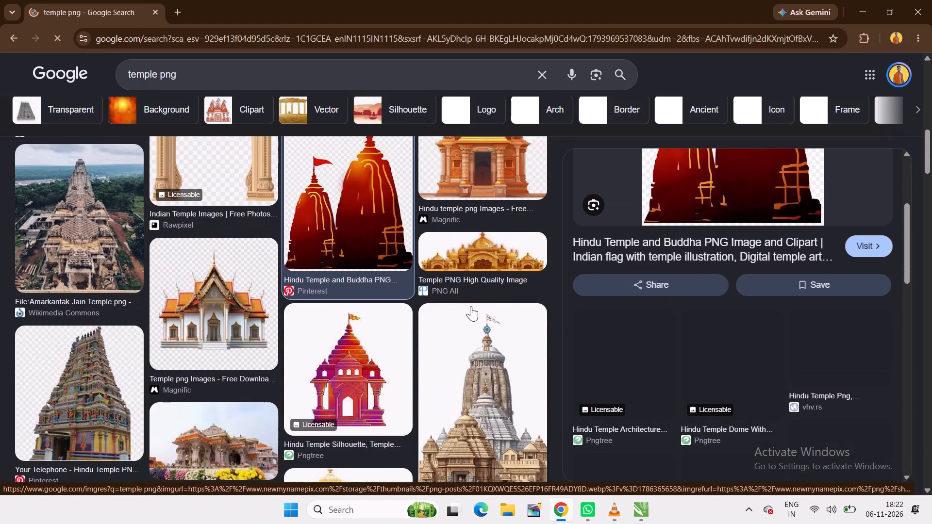
{"action": "scroll", "coordinate": [244, 308], "scroll_direction": "down", "scroll_amount": 1}
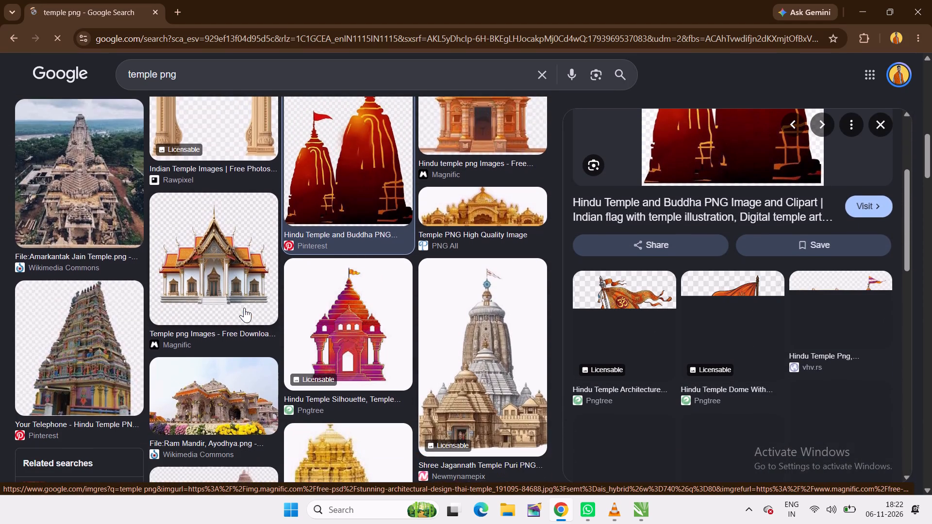
{"action": "scroll", "coordinate": [290, 310], "scroll_direction": "down", "scroll_amount": 1}
{"action": "scroll", "coordinate": [348, 314], "scroll_direction": "down", "scroll_amount": 2}
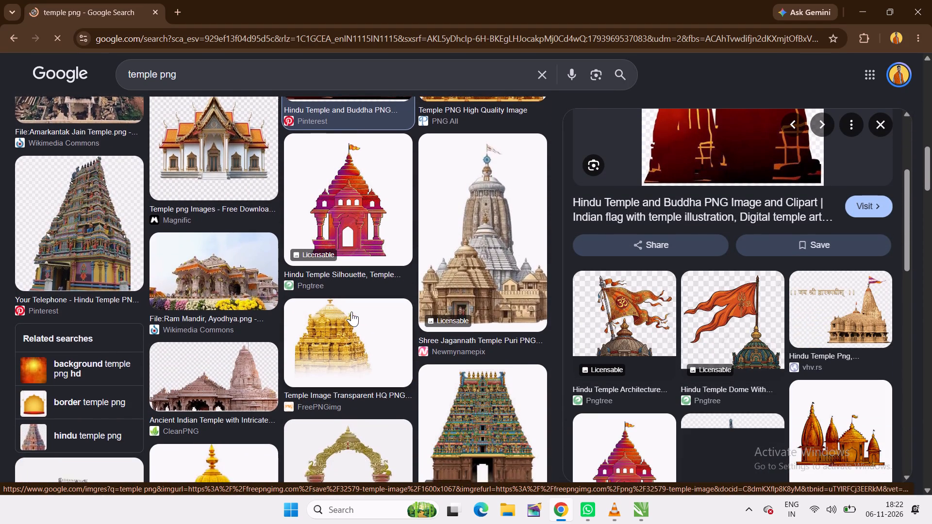
{"action": "scroll", "coordinate": [366, 308], "scroll_direction": "down", "scroll_amount": 2}
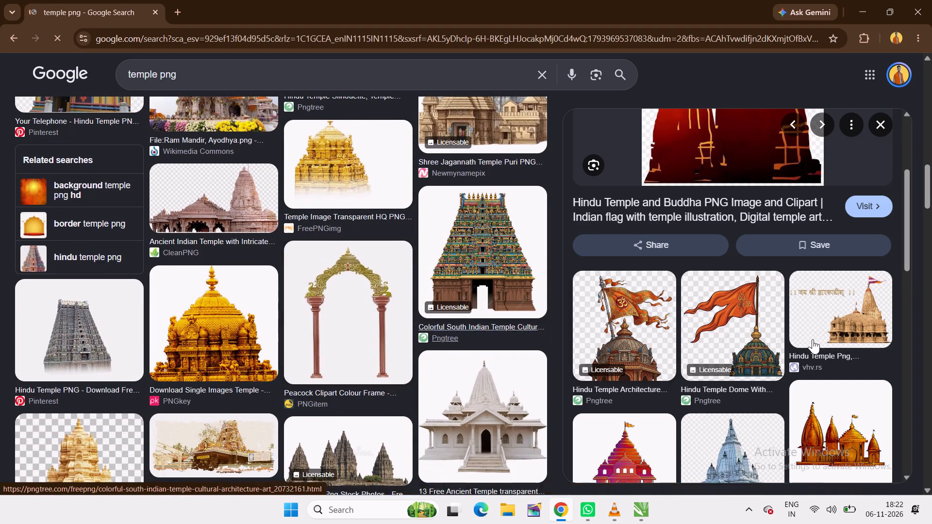
{"action": "scroll", "coordinate": [806, 339], "scroll_direction": "down", "scroll_amount": 3}
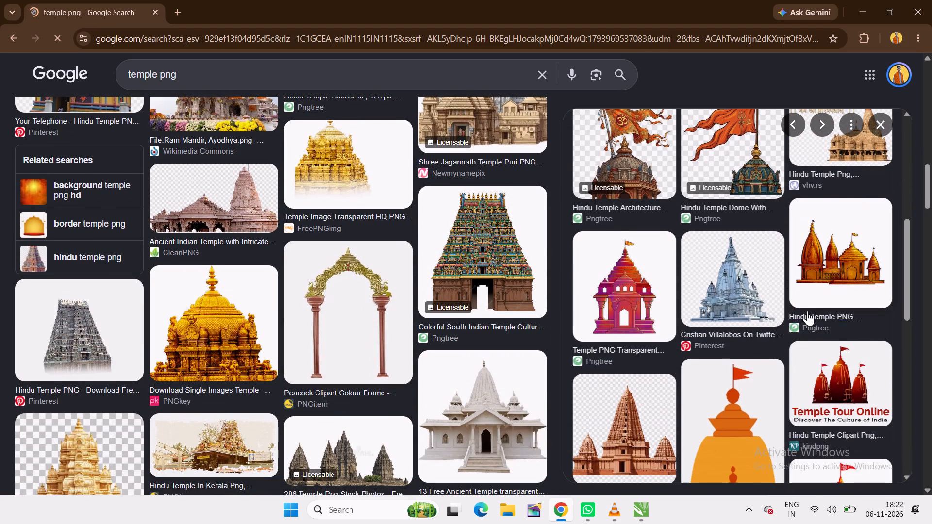
{"action": "scroll", "coordinate": [823, 296], "scroll_direction": "down", "scroll_amount": 3}
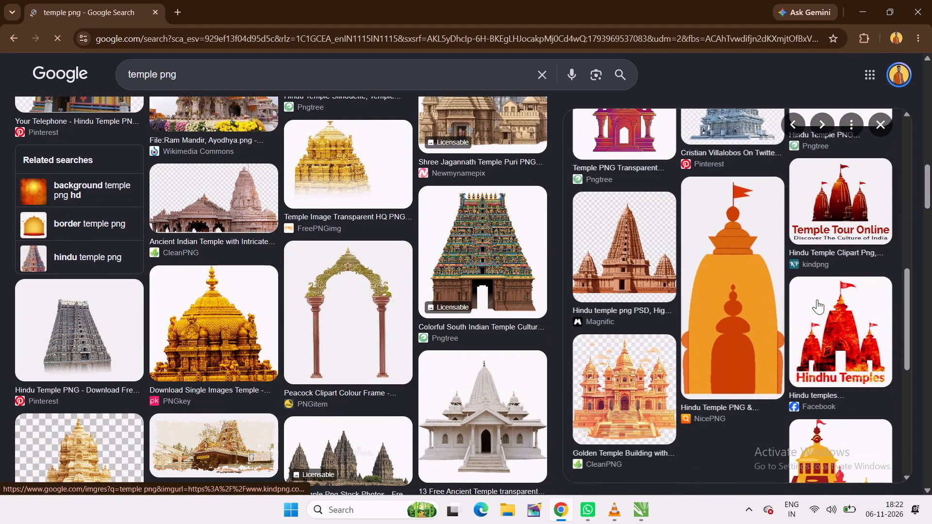
{"action": "scroll", "coordinate": [693, 309], "scroll_direction": "down", "scroll_amount": 2}
{"action": "scroll", "coordinate": [671, 327], "scroll_direction": "up", "scroll_amount": 2}
{"action": "scroll", "coordinate": [400, 321], "scroll_direction": "down", "scroll_amount": 5}
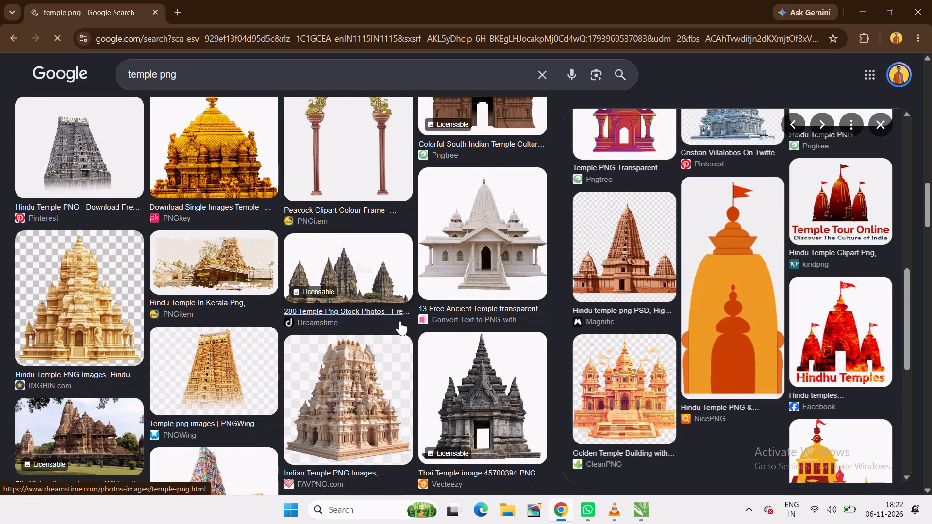
{"action": "scroll", "coordinate": [400, 321], "scroll_direction": "down", "scroll_amount": 6}
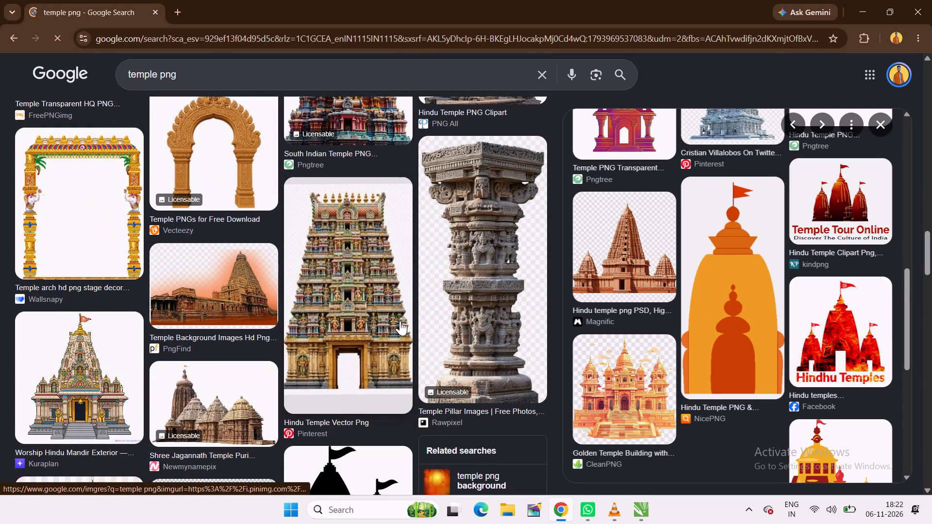
{"action": "scroll", "coordinate": [400, 321], "scroll_direction": "down", "scroll_amount": 4}
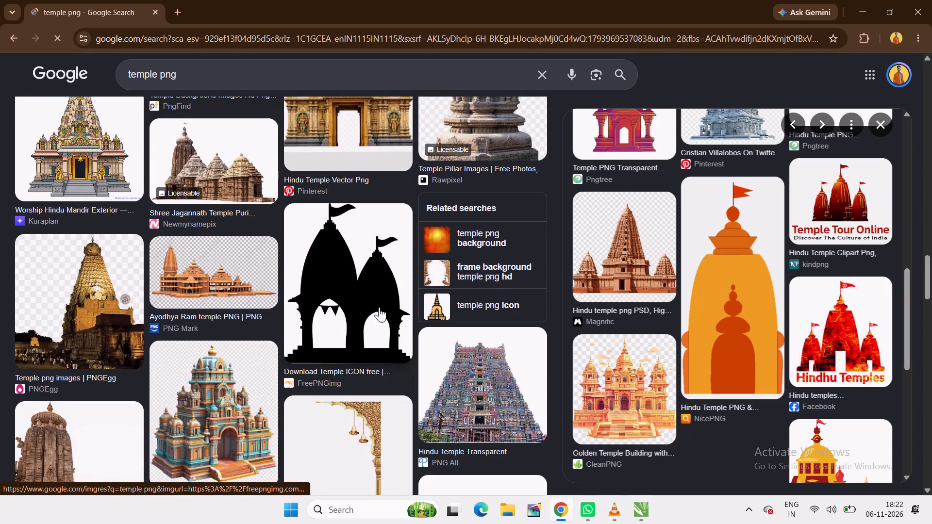
Preview the colourful Kuraplan Hindu mandir exterior illustration and save it to the Desktop as the JPG images (1).
{"action": "left_click", "coordinate": [84, 162]}
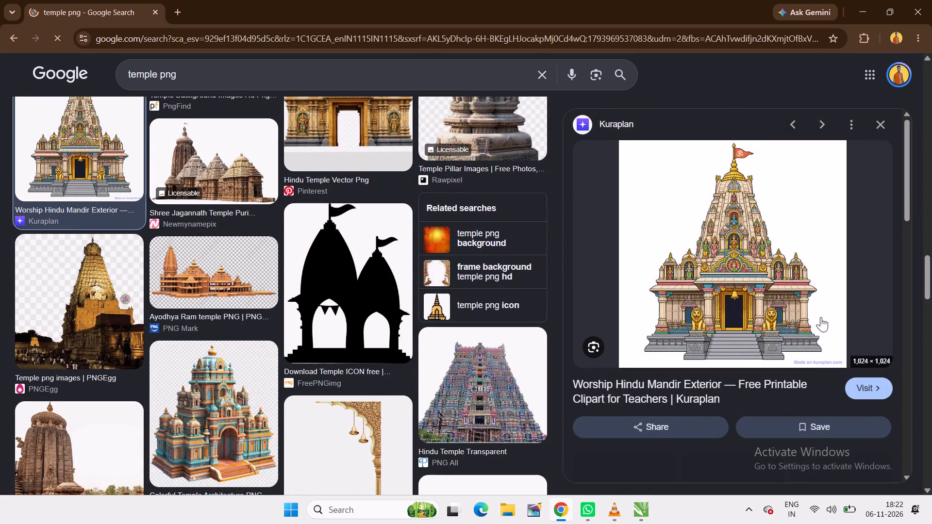
{"action": "scroll", "coordinate": [753, 262], "scroll_direction": "down", "scroll_amount": 2}
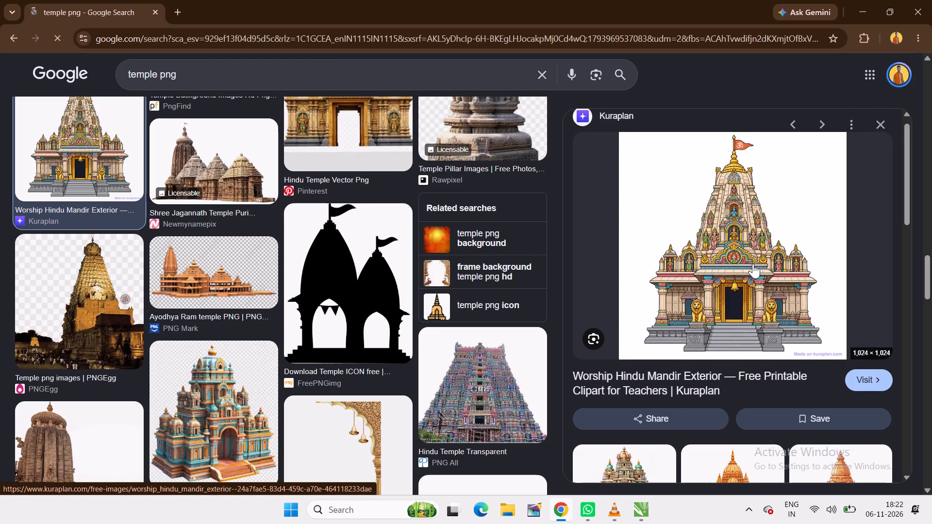
{"action": "scroll", "coordinate": [753, 263], "scroll_direction": "down", "scroll_amount": 2}
{"action": "scroll", "coordinate": [749, 292], "scroll_direction": "up", "scroll_amount": 3}
{"action": "left_click", "coordinate": [738, 219]}
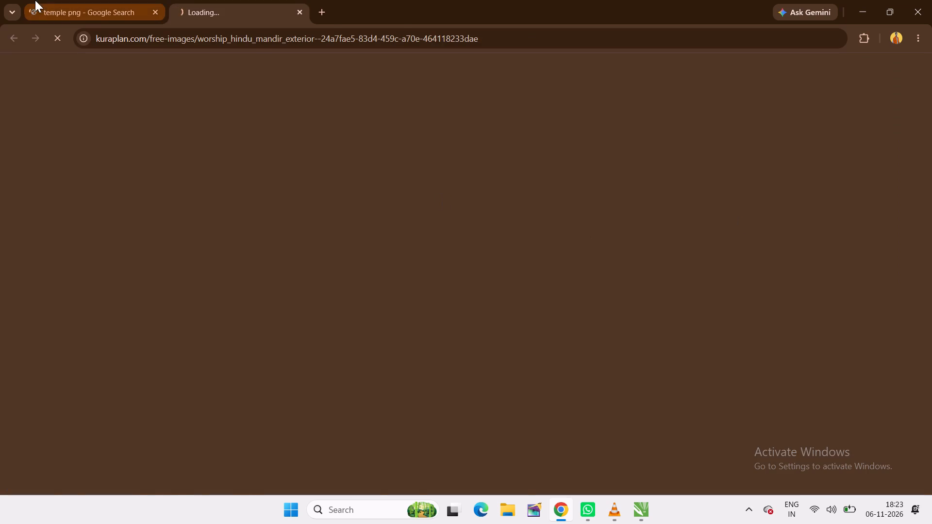
{"action": "left_click", "coordinate": [55, 13]}
{"action": "right_click", "coordinate": [705, 218]}
{"action": "left_click", "coordinate": [749, 389]}
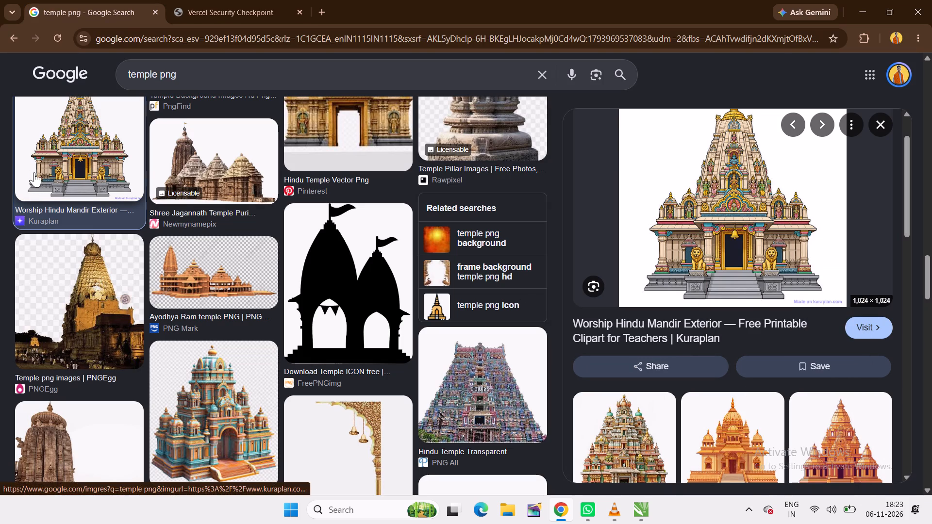
{"action": "left_click", "coordinate": [55, 113]}
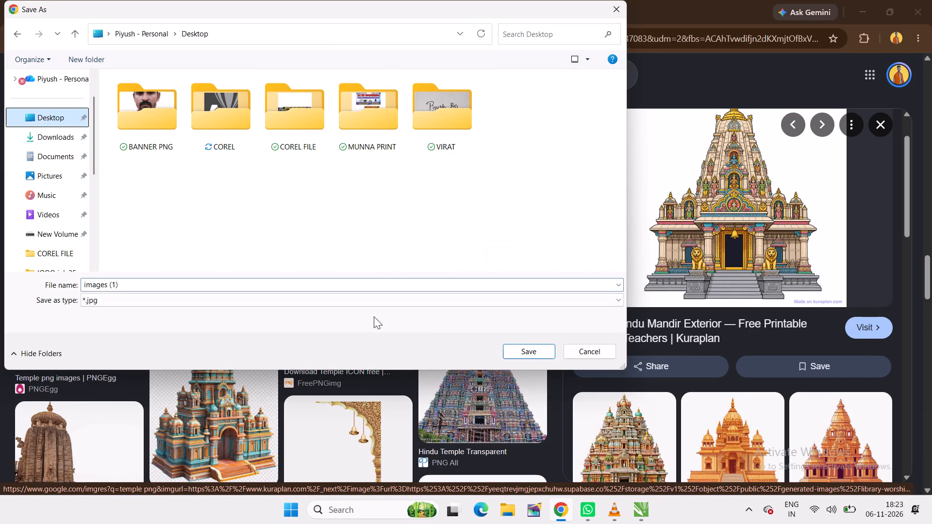
{"action": "left_click", "coordinate": [516, 352]}
Open the remove.bg image upload page in a new browser tab.
{"action": "left_click", "coordinate": [331, 12]}
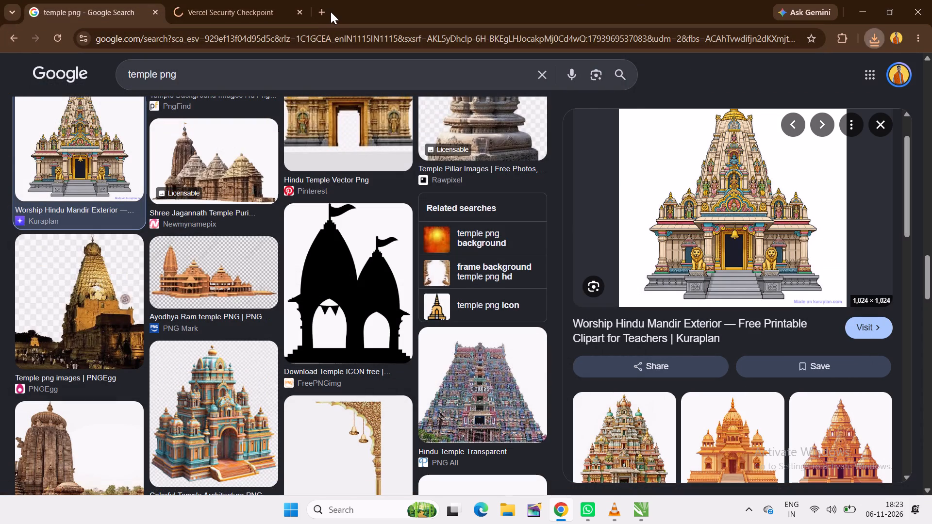
{"action": "left_click", "coordinate": [325, 13]}
{"action": "left_click", "coordinate": [266, 44]}
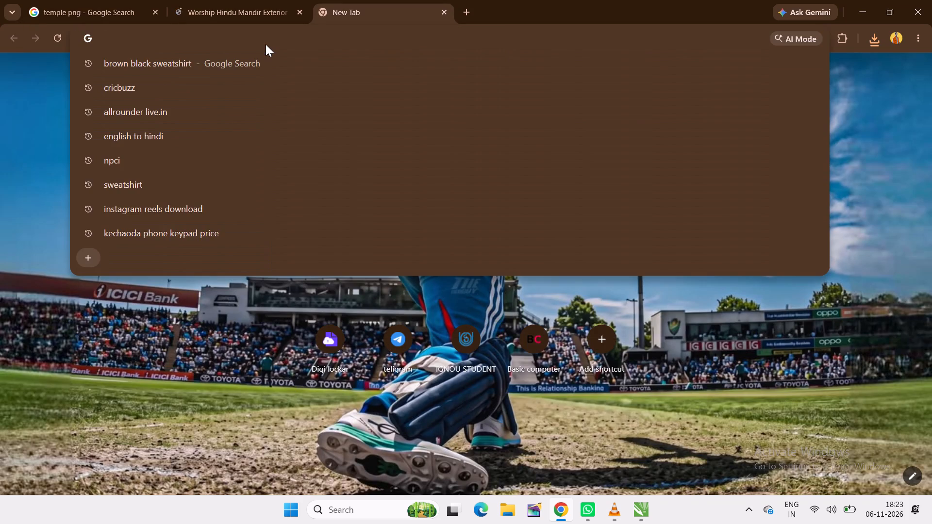
{"action": "type", "text": "bg"}
{"action": "left_click", "coordinate": [268, 85]}
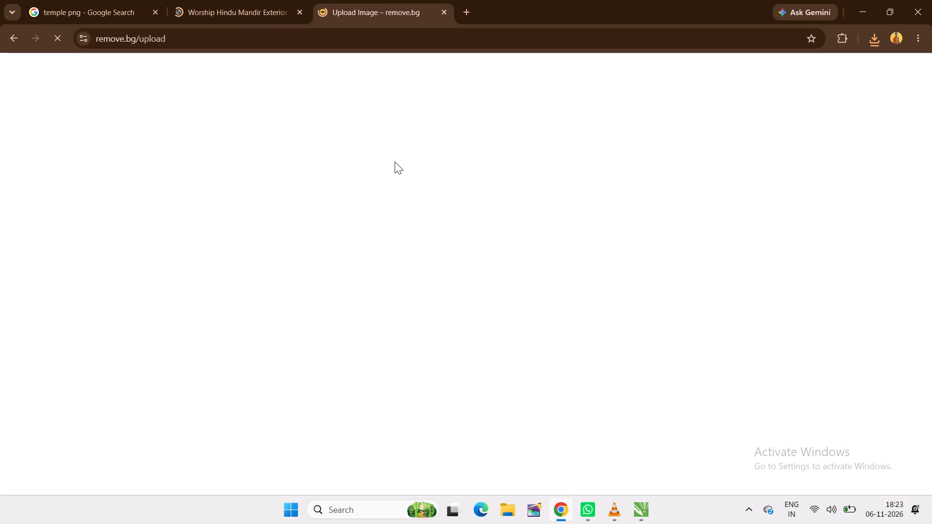
Return to the temple image results and change the search to "kali mata png".
{"action": "left_click", "coordinate": [106, 16]}
{"action": "left_click_drag", "start_coordinate": [158, 70], "coordinate": [113, 70]}
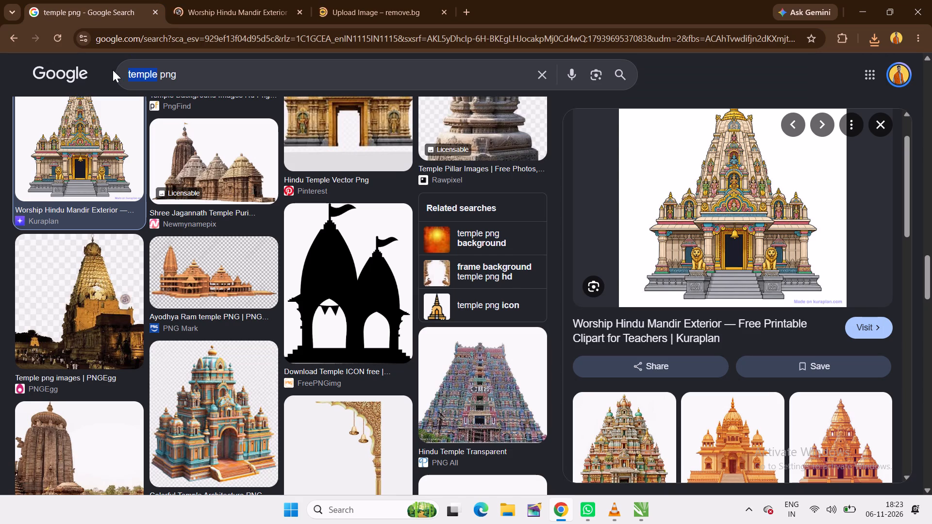
{"action": "type", "text": "kali mata"}
{"action": "key", "text": "Return"}
{"action": "scroll", "coordinate": [113, 74], "scroll_direction": "up", "scroll_amount": 1}
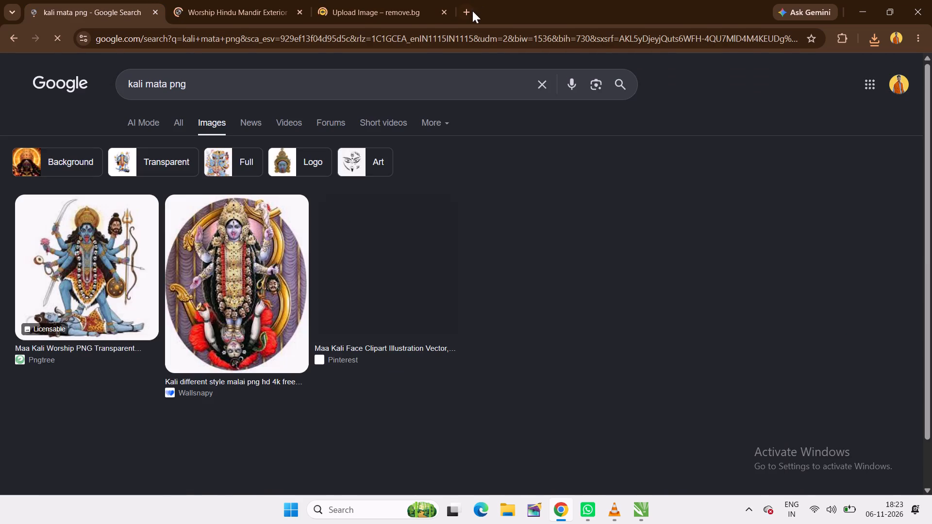
Upload the temple picture images (1) from the Desktop to remove.bg for background removal.
{"action": "left_click", "coordinate": [397, 14]}
{"action": "left_click", "coordinate": [444, 279]}
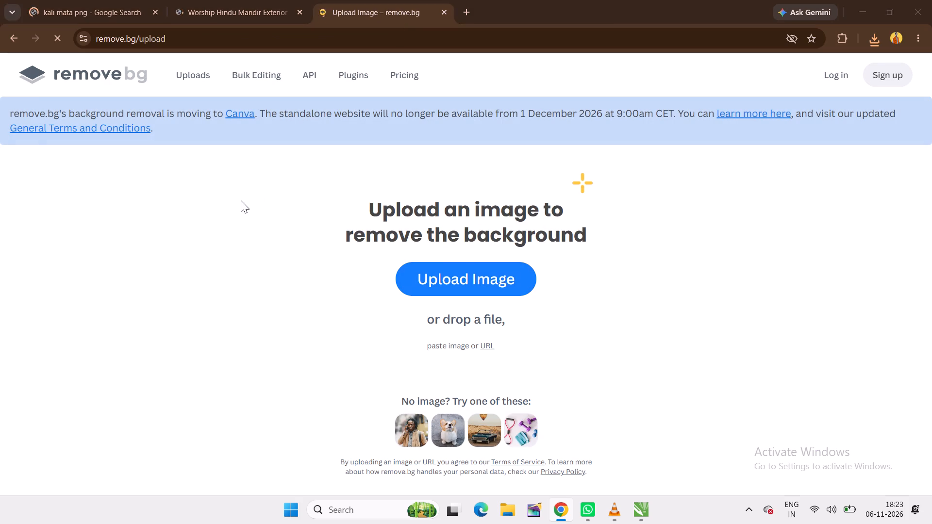
{"action": "left_click", "coordinate": [47, 126]}
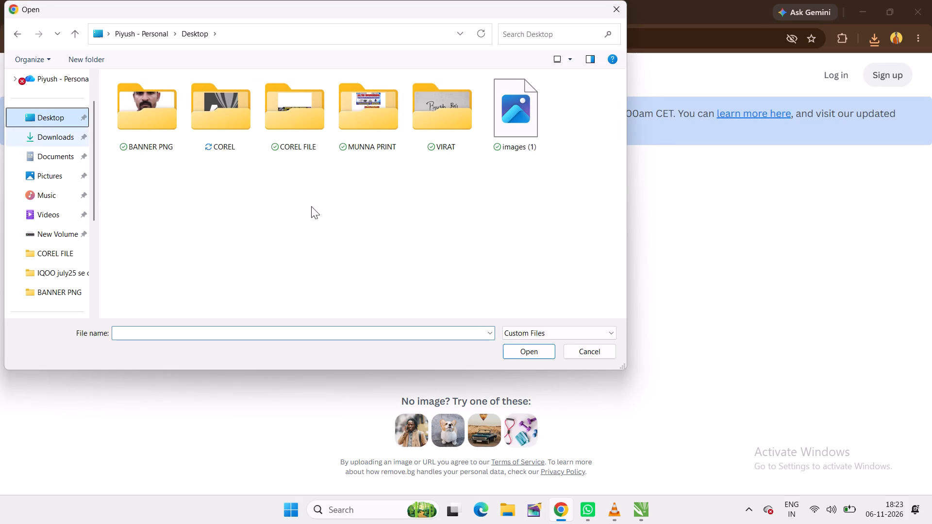
{"action": "double_click", "coordinate": [510, 120]}
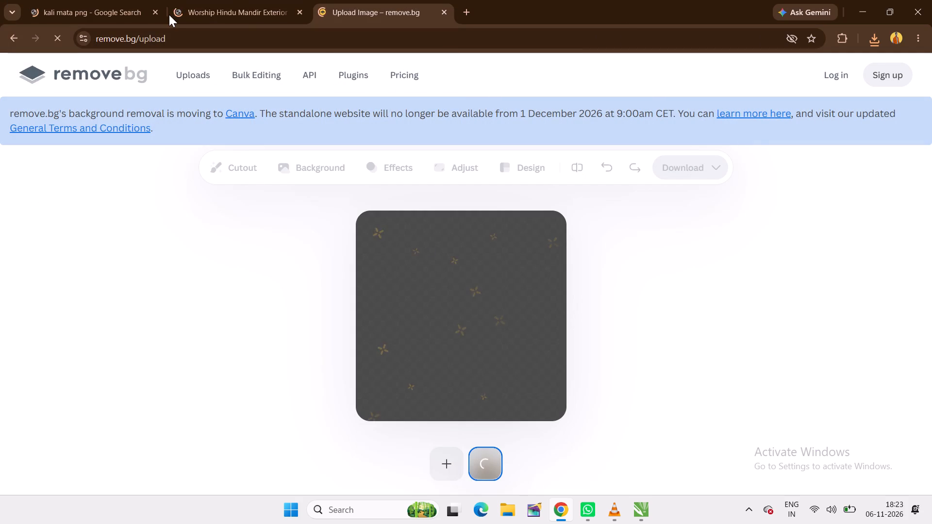
Browse the Kali Mata image results and examine the PNGitem picture of Maa Kali in preview.
{"action": "left_click", "coordinate": [78, 10]}
{"action": "scroll", "coordinate": [357, 251], "scroll_direction": "down", "scroll_amount": 1}
{"action": "scroll", "coordinate": [495, 321], "scroll_direction": "down", "scroll_amount": 1}
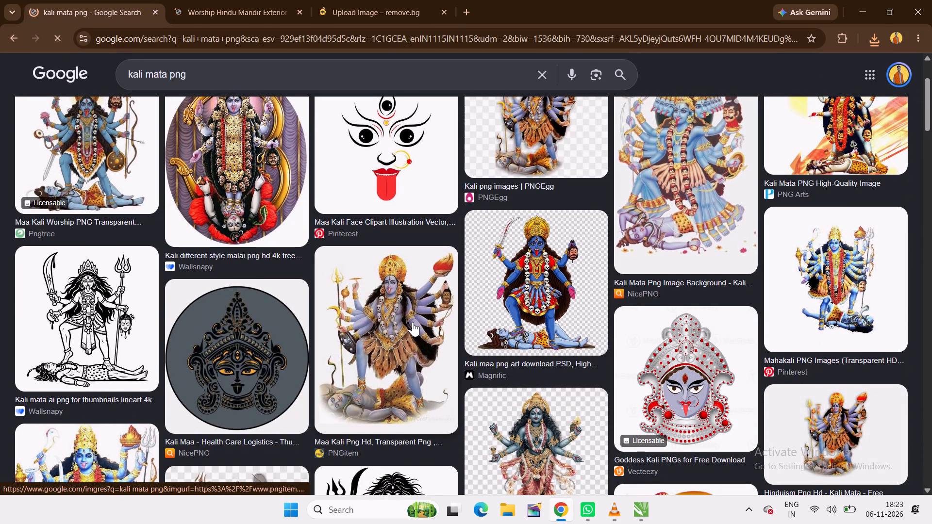
{"action": "left_click", "coordinate": [401, 317]}
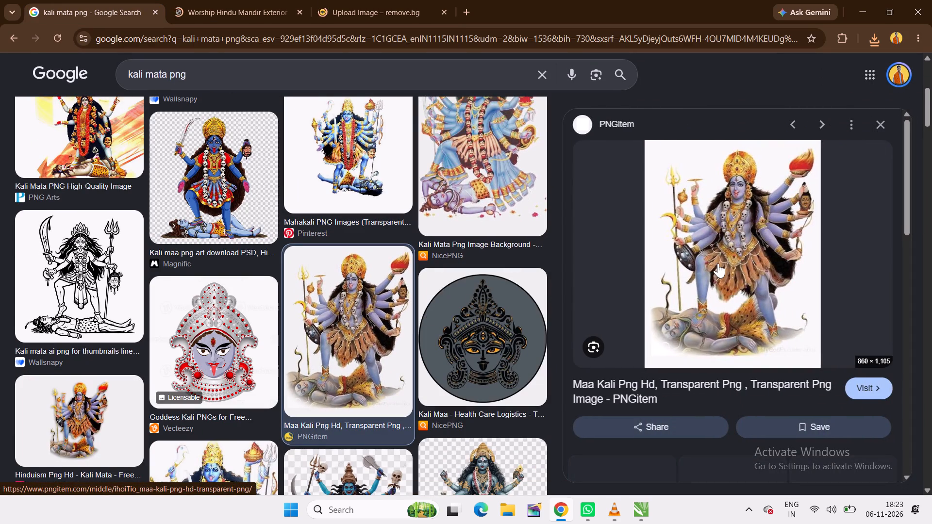
{"action": "scroll", "coordinate": [718, 263], "scroll_direction": "down", "scroll_amount": 1}
{"action": "scroll", "coordinate": [718, 263], "scroll_direction": "up", "scroll_amount": 1}
{"action": "scroll", "coordinate": [718, 263], "scroll_direction": "down", "scroll_amount": 1}
{"action": "scroll", "coordinate": [718, 263], "scroll_direction": "up", "scroll_amount": 1}
{"action": "scroll", "coordinate": [718, 263], "scroll_direction": "down", "scroll_amount": 2}
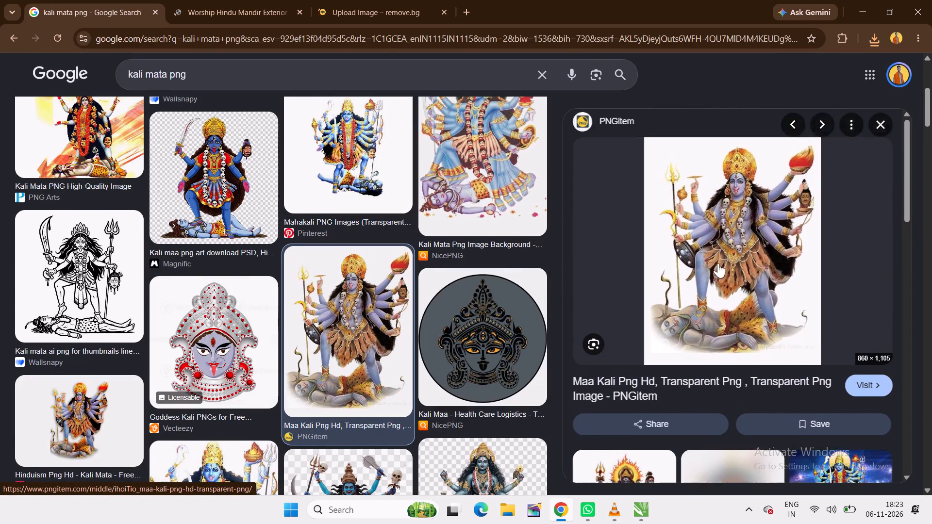
{"action": "scroll", "coordinate": [718, 263], "scroll_direction": "up", "scroll_amount": 2}
{"action": "scroll", "coordinate": [718, 263], "scroll_direction": "down", "scroll_amount": 2}
{"action": "scroll", "coordinate": [718, 263], "scroll_direction": "up", "scroll_amount": 2}
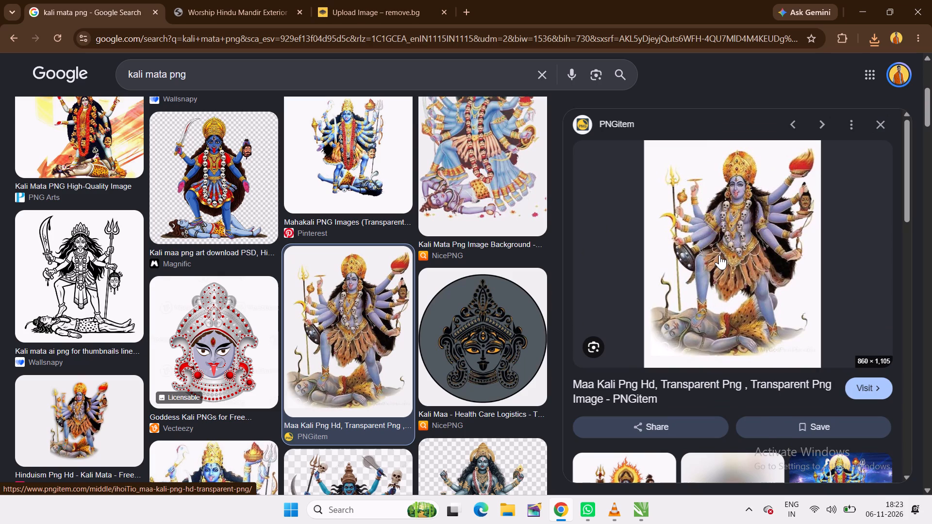
{"action": "right_click", "coordinate": [719, 255]}
{"action": "scroll", "coordinate": [484, 245], "scroll_direction": "up", "scroll_amount": 2}
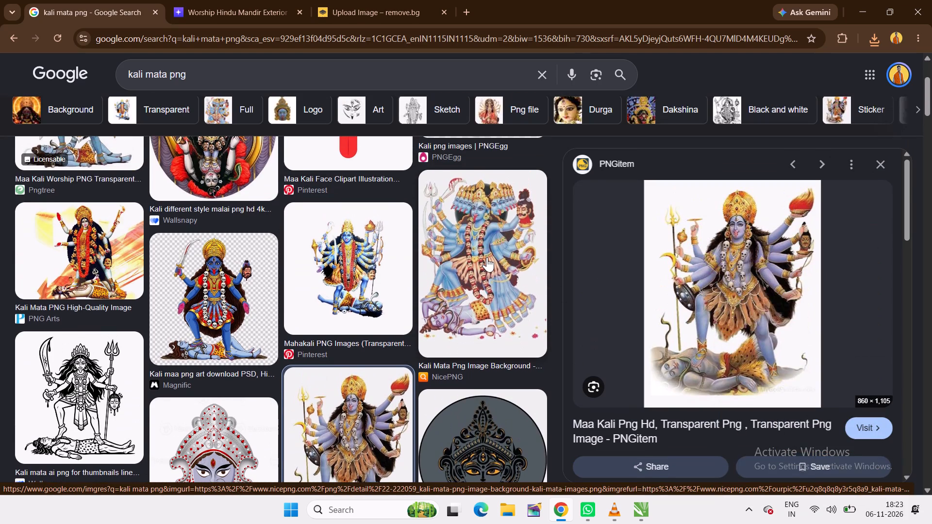
Preview the many-headed blue Kali Mata picture from NicePNG and save it to the Desktop as the JPG images.
{"action": "left_click", "coordinate": [487, 257]}
{"action": "scroll", "coordinate": [746, 274], "scroll_direction": "down", "scroll_amount": 2}
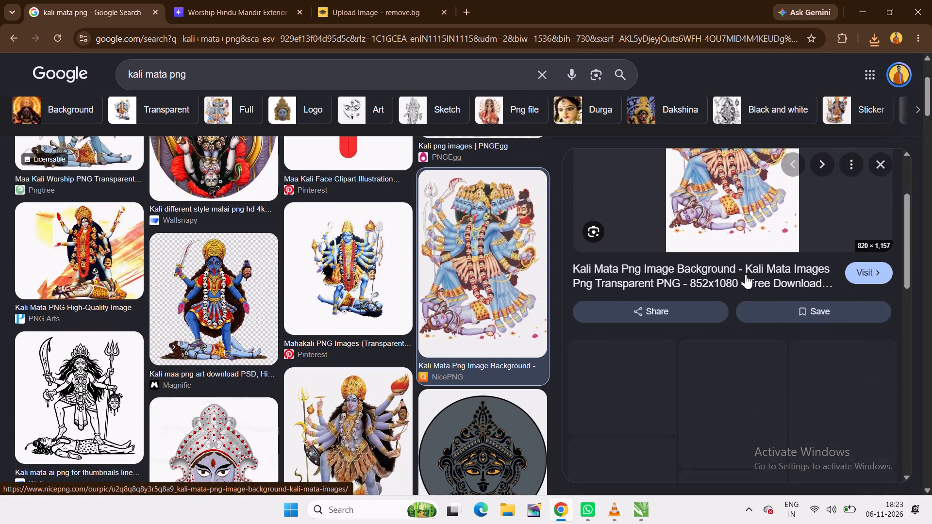
{"action": "scroll", "coordinate": [746, 274], "scroll_direction": "up", "scroll_amount": 3}
{"action": "right_click", "coordinate": [745, 273]}
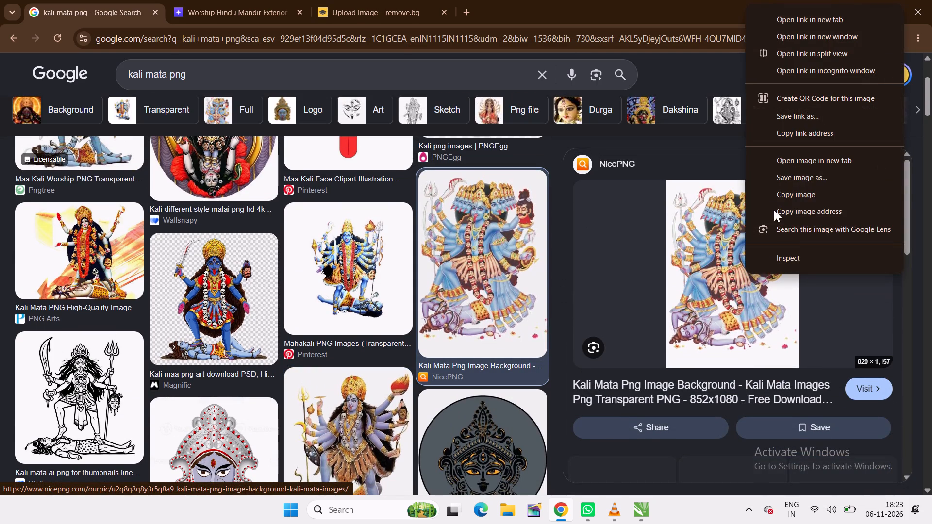
{"action": "left_click", "coordinate": [772, 181]}
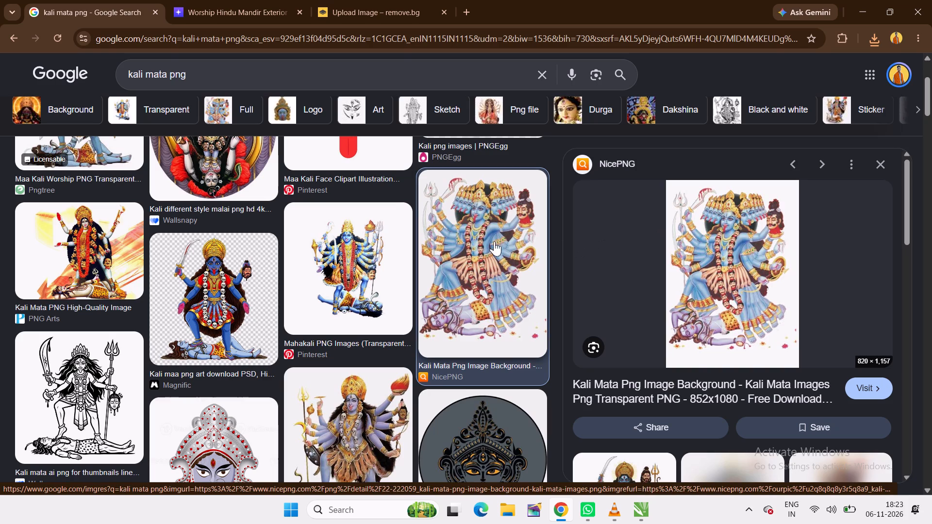
{"action": "left_click", "coordinate": [38, 123]}
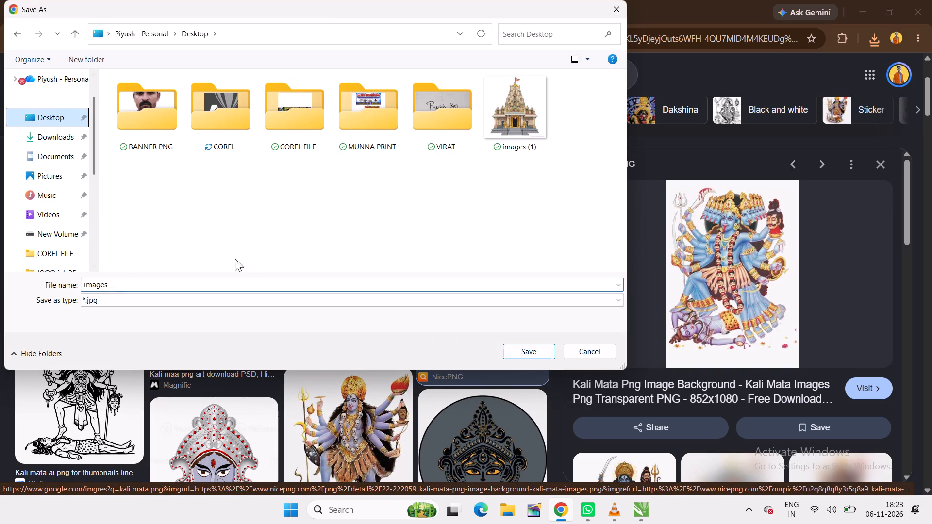
{"action": "left_click", "coordinate": [533, 350]}
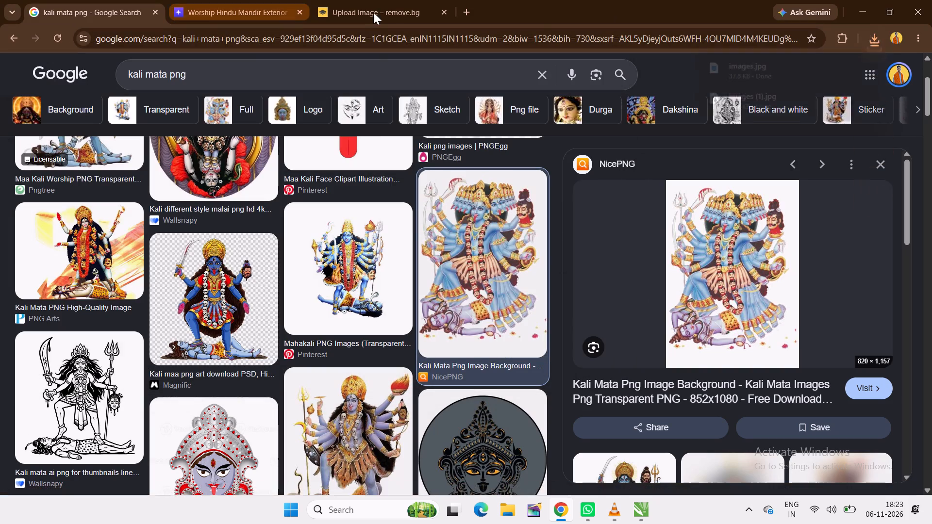
Download the free 500 x 500 preview of the temple cutout from remove.bg.
{"action": "left_click", "coordinate": [374, 12]}
{"action": "left_click", "coordinate": [724, 167]}
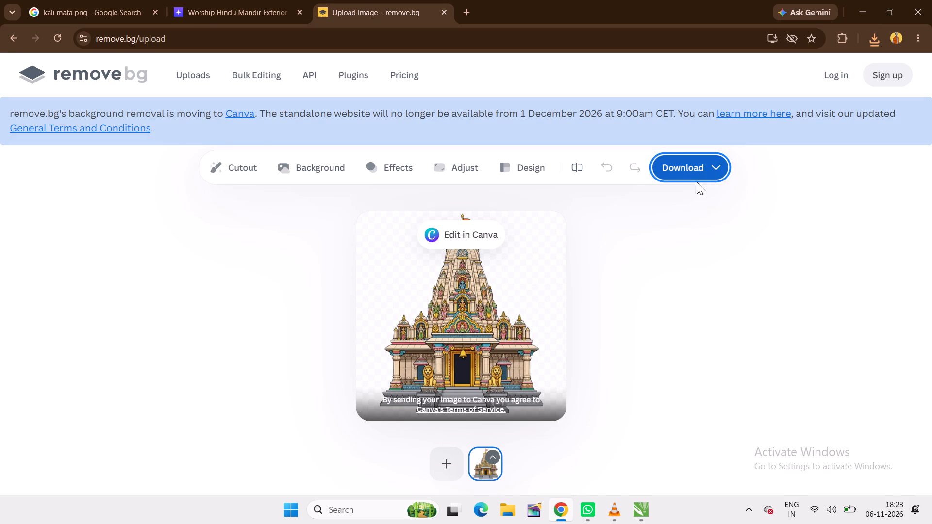
{"action": "left_click", "coordinate": [681, 196]}
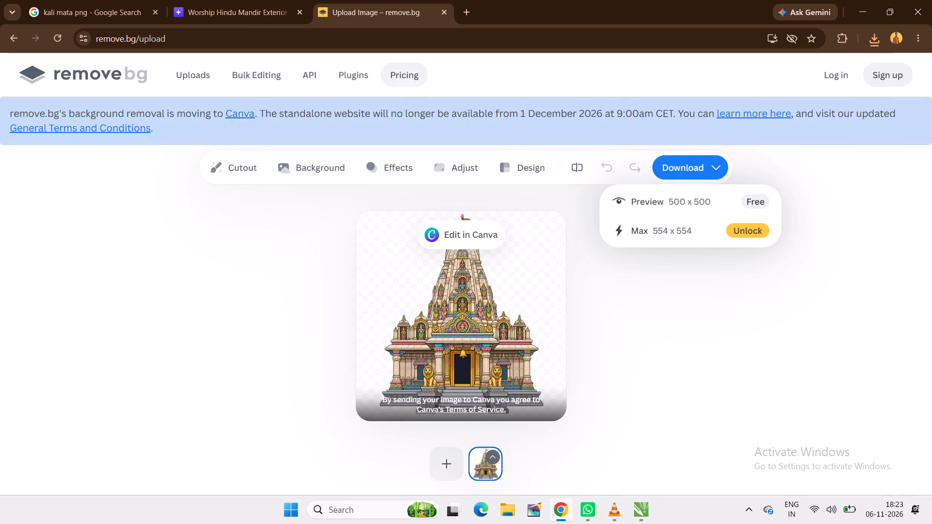
Add the Kali Mata picture images from the Desktop to remove.bg for background removal.
{"action": "left_click", "coordinate": [436, 471]}
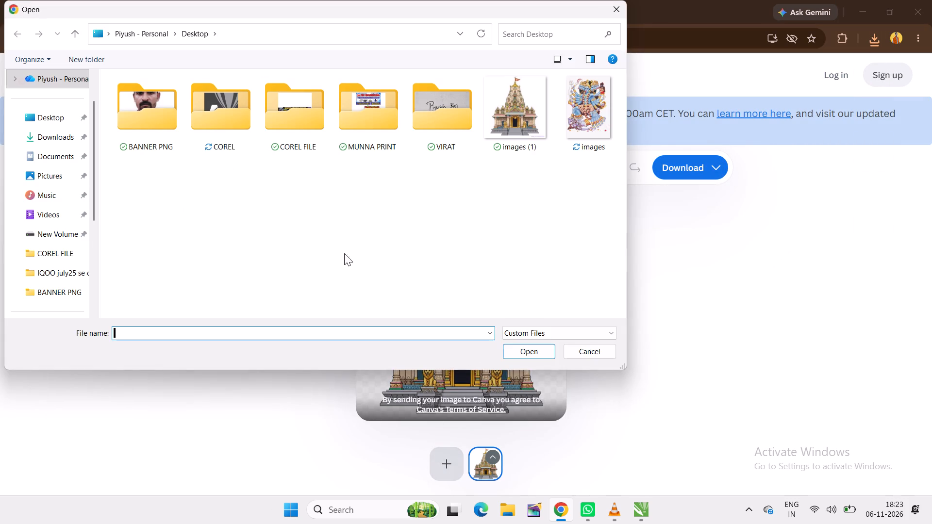
{"action": "double_click", "coordinate": [575, 111]}
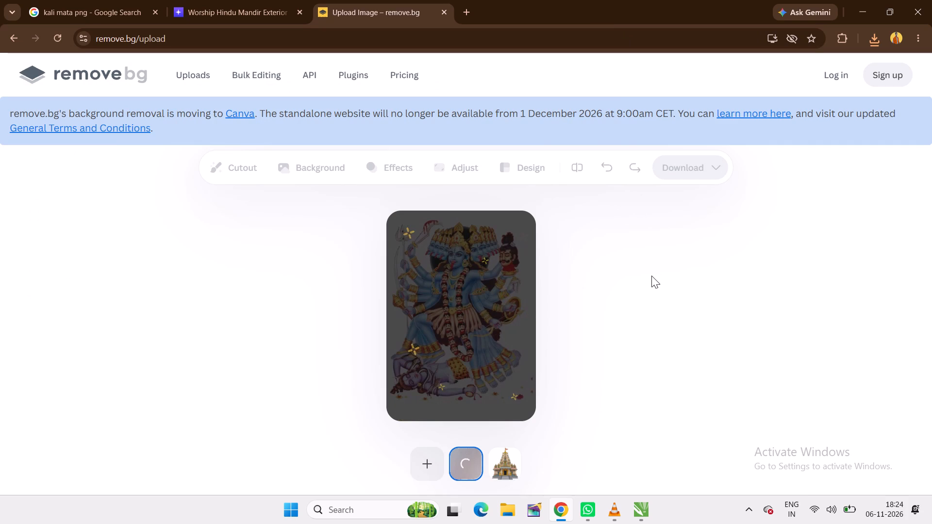
Switch to CorelDRAW and import images__1_-removebg-preview from Downloads, placing it in the empty area above and left of the banner.
{"action": "left_click", "coordinate": [646, 516]}
{"action": "right_click", "coordinate": [92, 187]}
{"action": "left_click", "coordinate": [132, 234]}
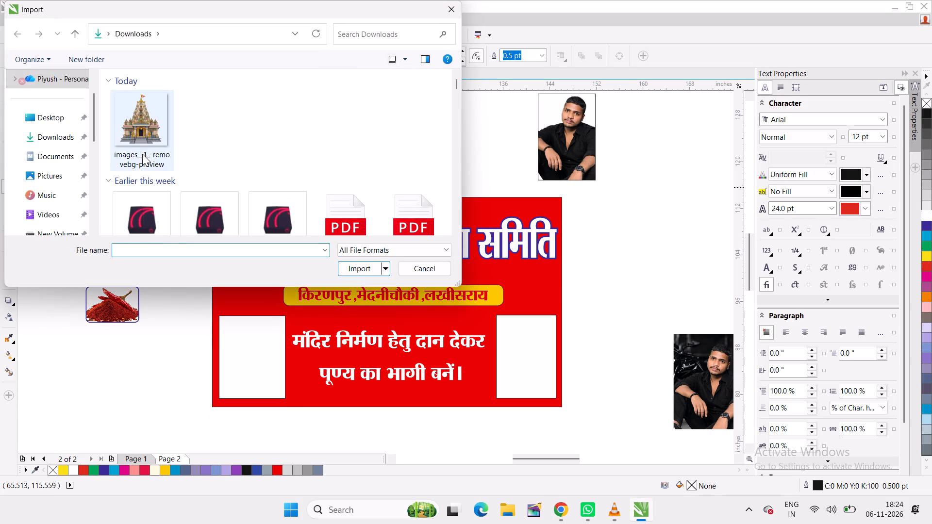
{"action": "left_click", "coordinate": [141, 125]}
{"action": "left_click", "coordinate": [40, 130]}
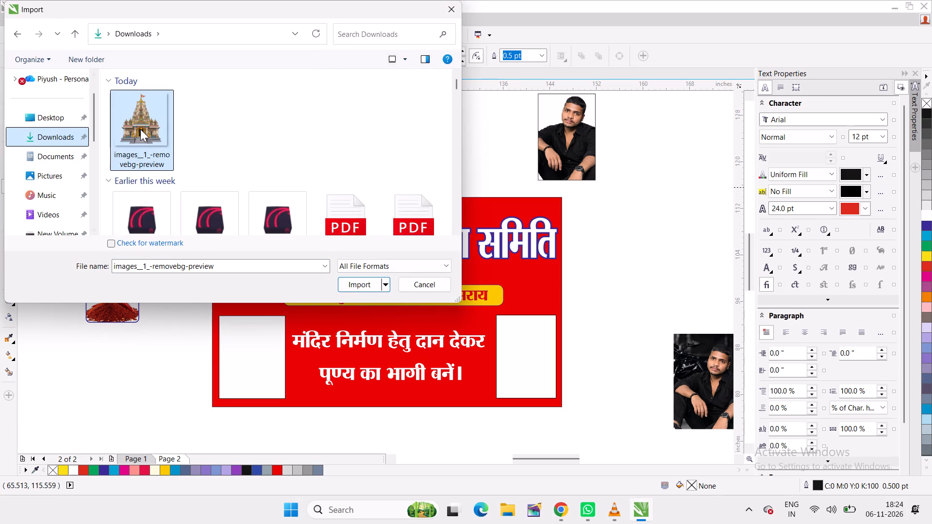
{"action": "double_click", "coordinate": [140, 129]}
{"action": "left_click", "coordinate": [110, 154]}
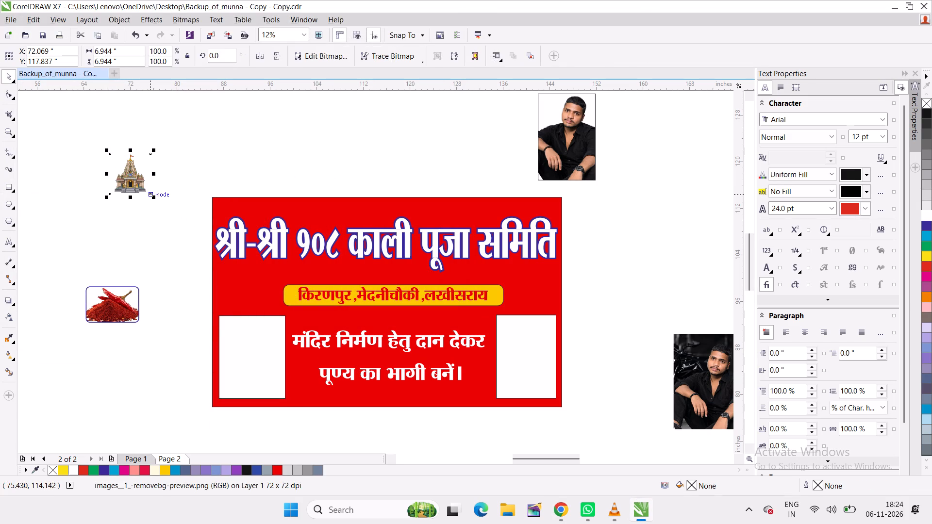
Enlarge the imported temple picture to about 16.5 × 16.5 inches and move it down beside the banner's left edge.
{"action": "left_click_drag", "start_coordinate": [152, 198], "coordinate": [208, 309]}
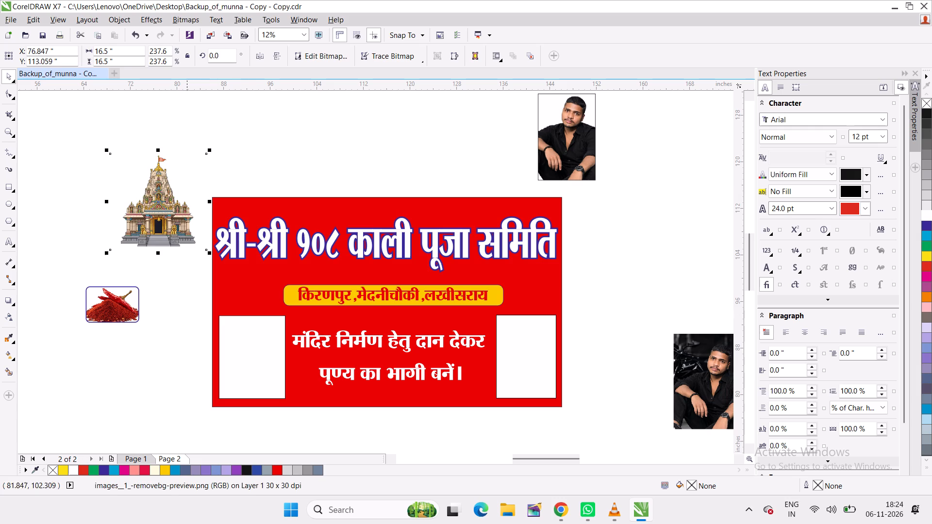
{"action": "left_click_drag", "start_coordinate": [159, 213], "coordinate": [168, 290]}
Delete the white frame rectangle in the banner's lower-left corner.
{"action": "left_click", "coordinate": [238, 357]}
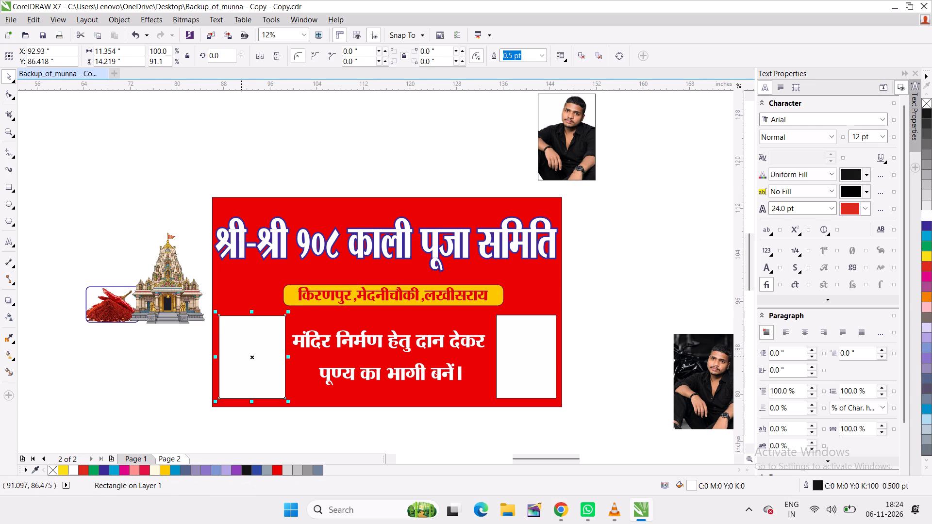
{"action": "key", "text": "Delete"}
Move the temple picture onto the banner's lower-left corner, left of the donation slogan.
{"action": "left_click", "coordinate": [187, 288]}
{"action": "left_click_drag", "start_coordinate": [164, 279], "coordinate": [184, 311]}
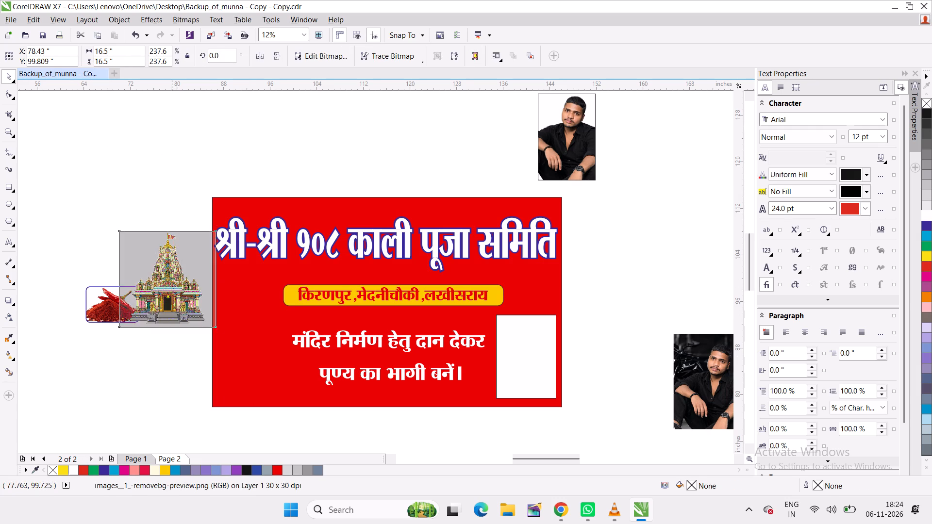
{"action": "left_click_drag", "start_coordinate": [184, 311], "coordinate": [258, 360]}
Stretch the temple picture on the banner to about 22 inches wide and 21.6 inches high.
{"action": "scroll", "coordinate": [250, 362], "scroll_direction": "up", "scroll_amount": 1}
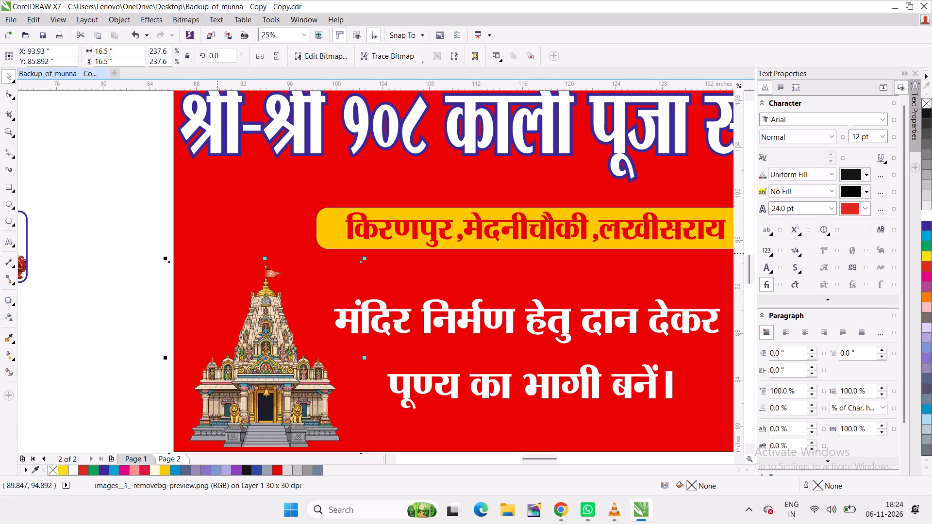
{"action": "left_click_drag", "start_coordinate": [266, 260], "coordinate": [261, 218]}
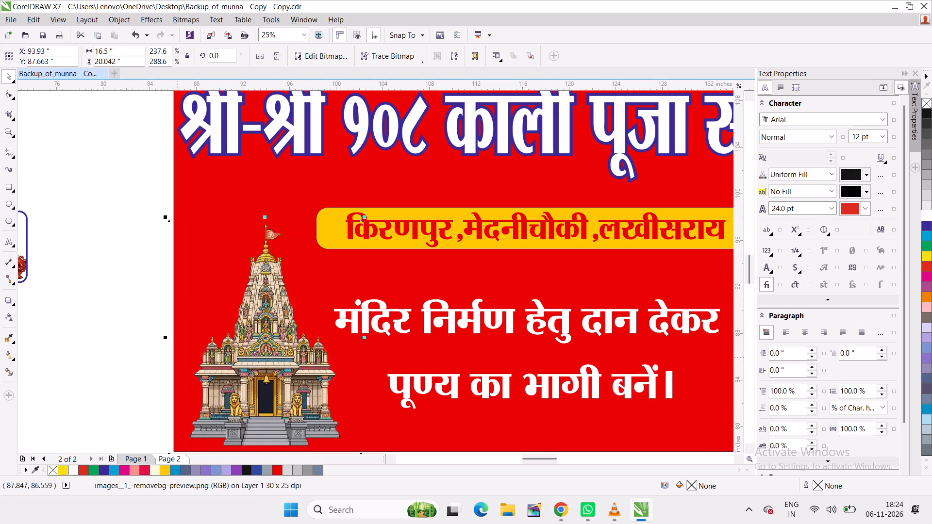
{"action": "left_click_drag", "start_coordinate": [165, 337], "coordinate": [164, 338]}
{"action": "left_click_drag", "start_coordinate": [164, 338], "coordinate": [145, 337]}
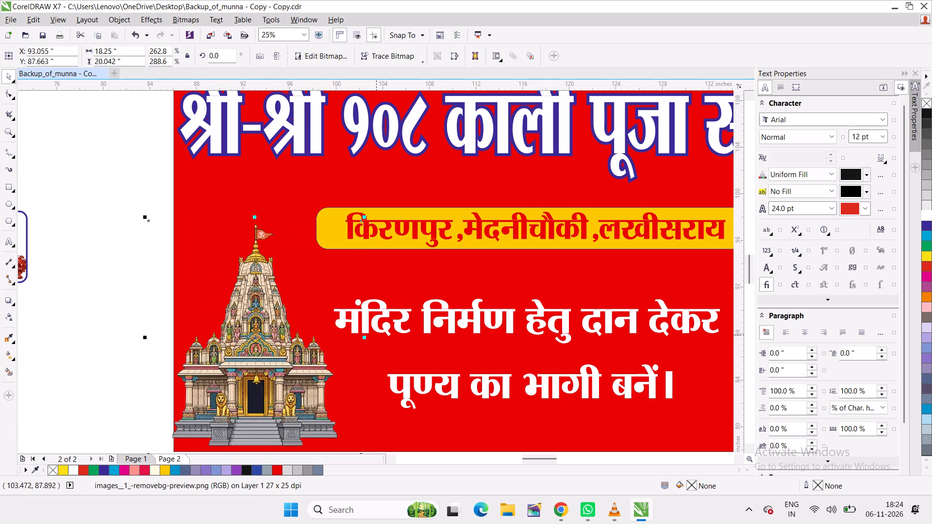
{"action": "left_click_drag", "start_coordinate": [363, 337], "coordinate": [387, 338]}
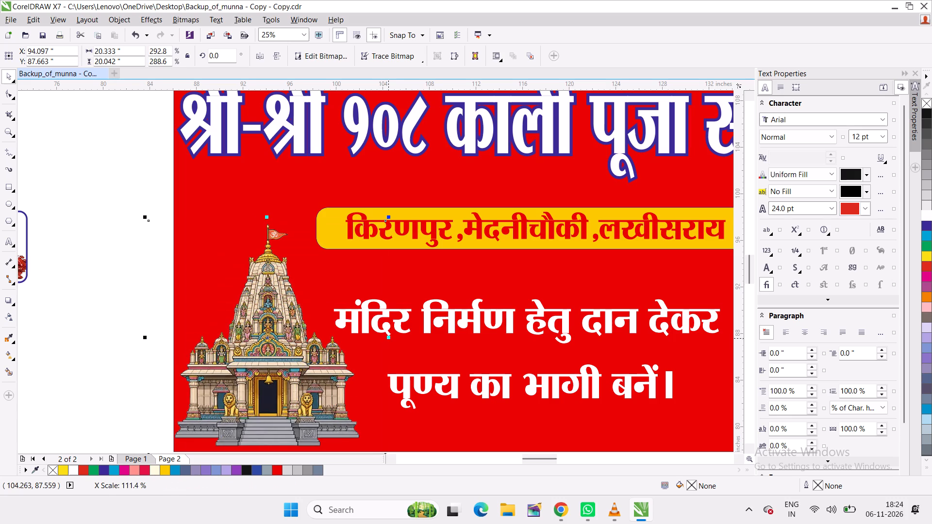
{"action": "left_click_drag", "start_coordinate": [387, 337], "coordinate": [407, 337]}
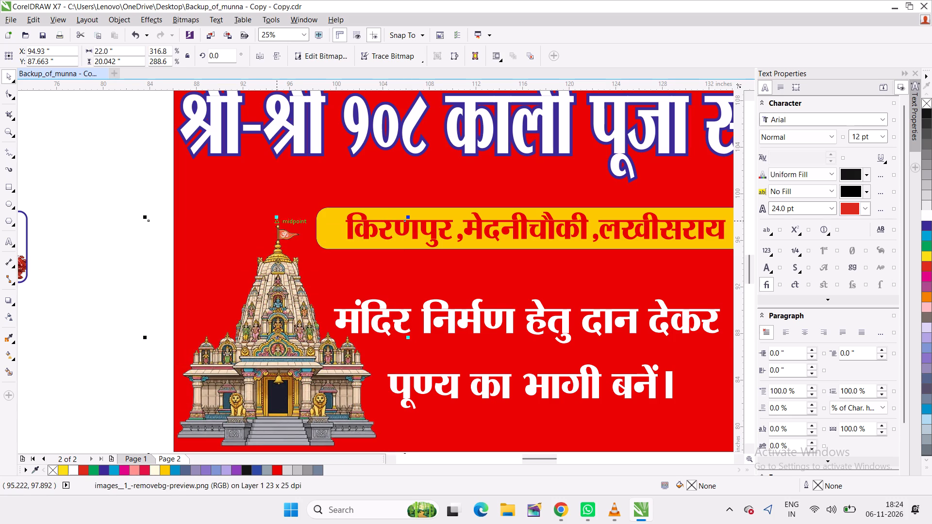
{"action": "left_click_drag", "start_coordinate": [279, 218], "coordinate": [279, 200]}
{"action": "left_click", "coordinate": [132, 297]}
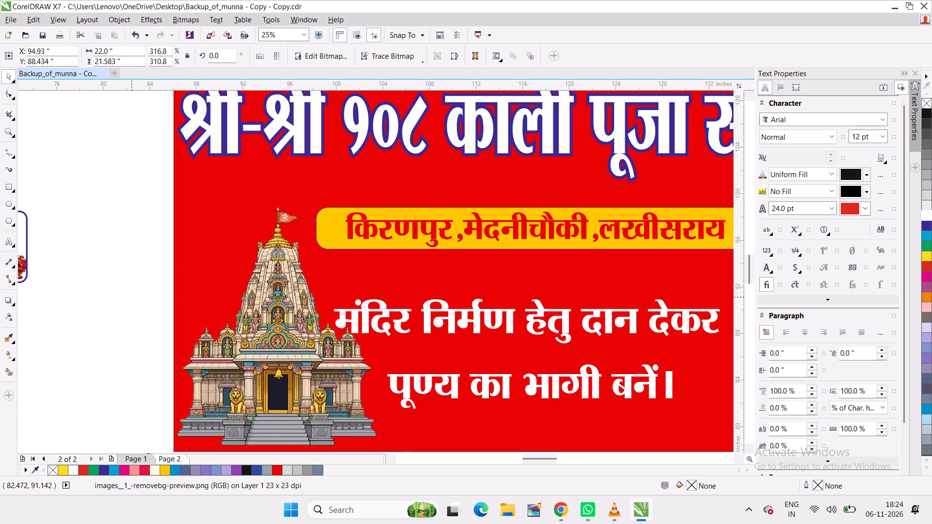
Nudge the two-line donation slogan slightly to the right, by about 0.07 inch.
{"action": "scroll", "coordinate": [331, 358], "scroll_direction": "down", "scroll_amount": 1}
{"action": "left_click", "coordinate": [415, 364]}
{"action": "left_click", "coordinate": [424, 380]}
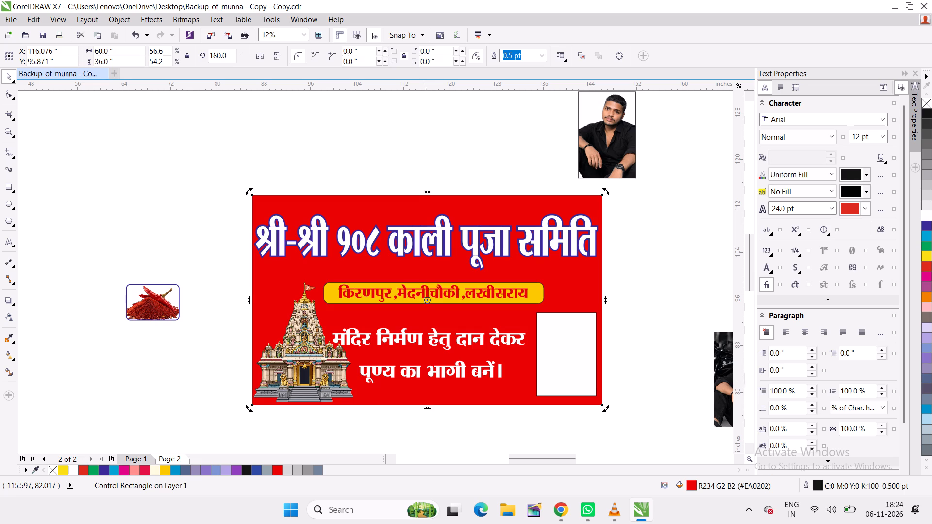
{"action": "left_click", "coordinate": [423, 375]}
{"action": "left_click", "coordinate": [413, 370]}
{"action": "key", "text": "Right"}
{"action": "key", "text": "Right"}
{"action": "key", "text": "Right"}
{"action": "key", "text": "Right"}
{"action": "key", "text": "Right"}
{"action": "key", "text": "Right"}
{"action": "key", "text": "Right"}
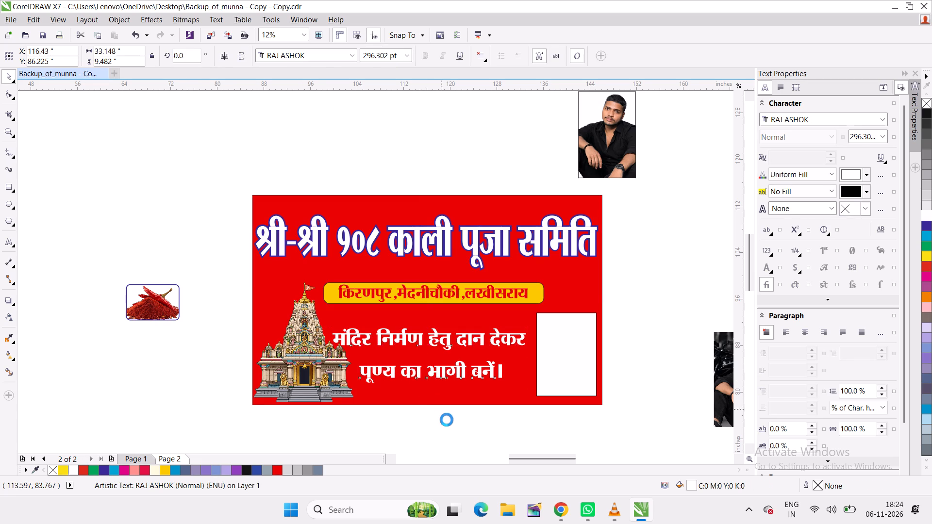
{"action": "left_click", "coordinate": [447, 421]}
Save the banner file.
{"action": "key", "text": "ctrl+s"}
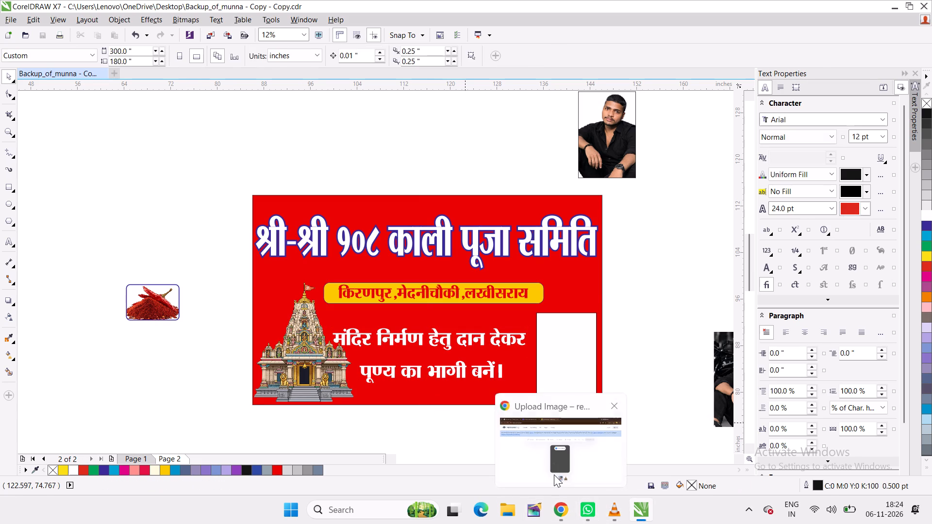
Switch to remove.bg in Chrome and download the free 376 x 531 preview of the Kali Mata cutout.
{"action": "left_click", "coordinate": [554, 475]}
{"action": "left_click", "coordinate": [716, 163]}
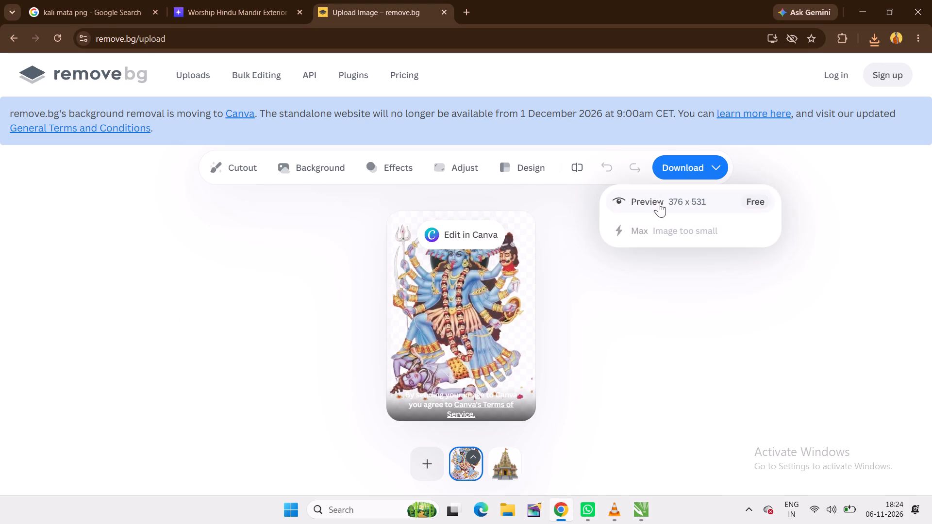
{"action": "left_click", "coordinate": [659, 202]}
Return to CorelDRAW and import images-removebg-preview (3) from Downloads onto the empty area above and left of the banner.
{"action": "left_click", "coordinate": [637, 507]}
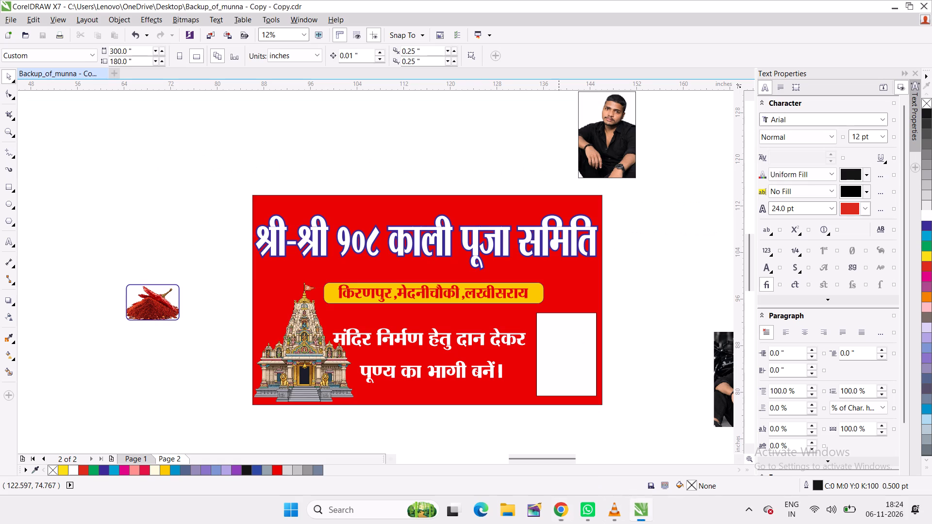
{"action": "right_click", "coordinate": [172, 158]}
{"action": "left_click", "coordinate": [205, 209]}
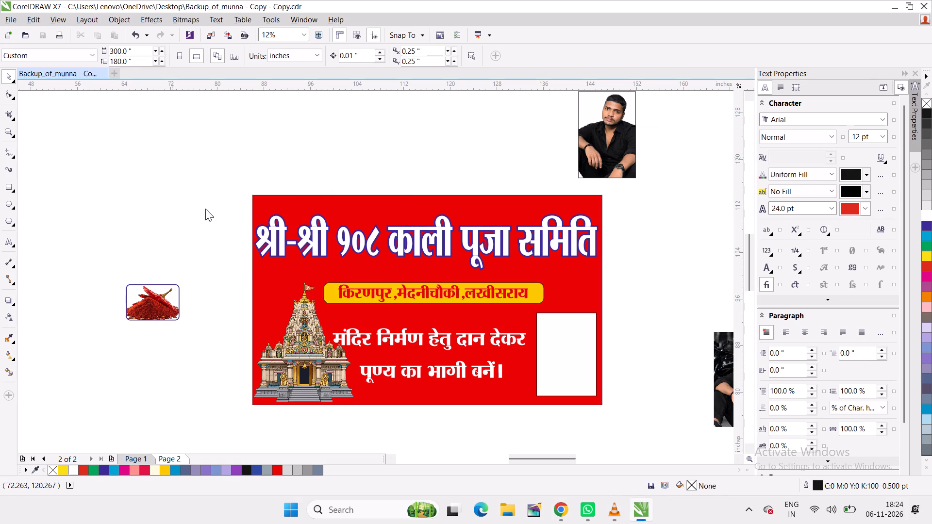
{"action": "double_click", "coordinate": [129, 118]}
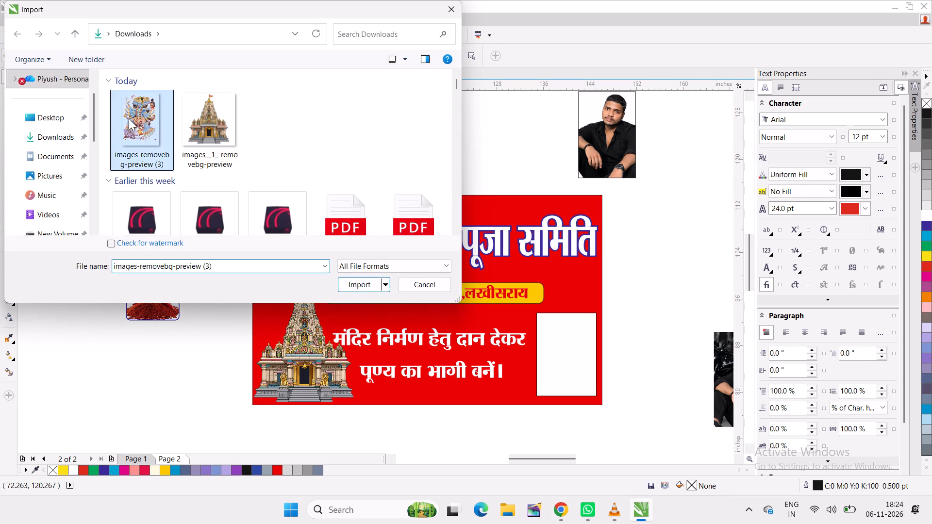
{"action": "left_click", "coordinate": [147, 164]}
Enlarge the Kali Mata picture to about 14.75 × 20.83 inches and move it down beside the banner's left edge.
{"action": "left_click_drag", "start_coordinate": [181, 211], "coordinate": [208, 266]}
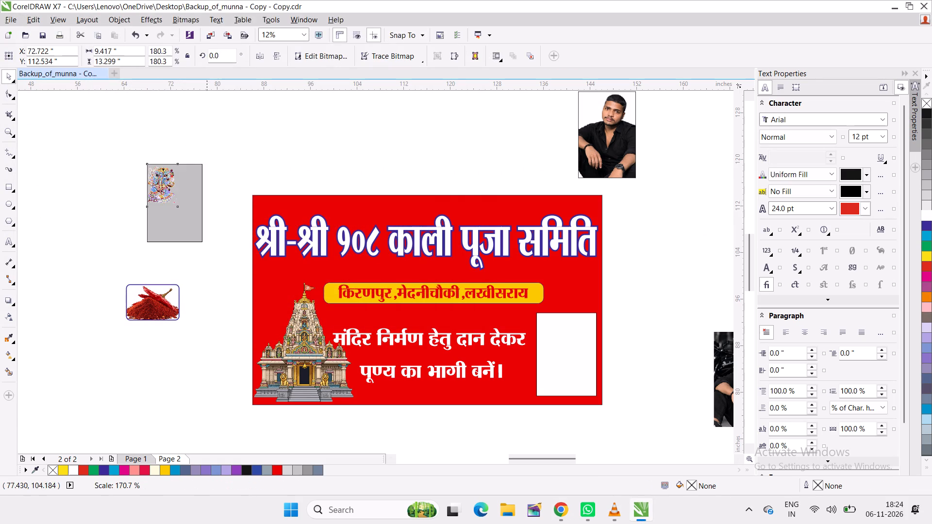
{"action": "left_click_drag", "start_coordinate": [208, 266], "coordinate": [236, 300]}
{"action": "left_click_drag", "start_coordinate": [187, 221], "coordinate": [211, 303]}
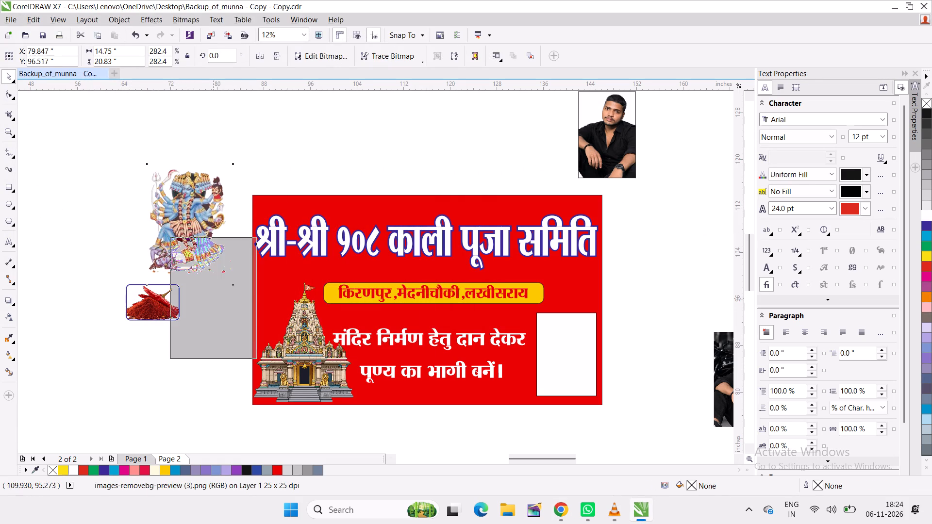
{"action": "left_click_drag", "start_coordinate": [211, 303], "coordinate": [199, 346]}
Delete the white frame rectangle in the banner's lower-right corner.
{"action": "left_click", "coordinate": [568, 354]}
{"action": "key", "text": "Delete"}
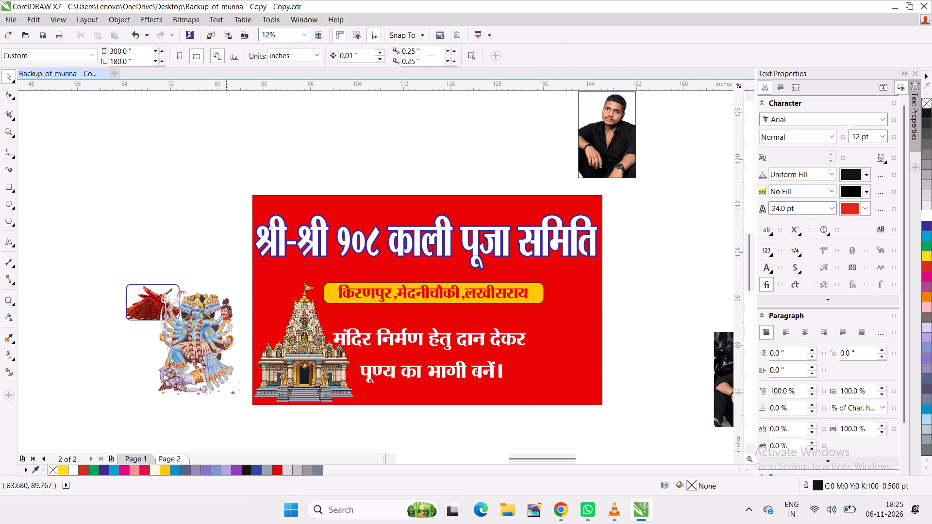
Move the Kali Mata picture onto the banner's lower-right corner, beside the donation slogan.
{"action": "left_click_drag", "start_coordinate": [202, 337], "coordinate": [564, 342]}
{"action": "scroll", "coordinate": [559, 350], "scroll_direction": "up", "scroll_amount": 2}
{"action": "scroll", "coordinate": [550, 346], "scroll_direction": "down", "scroll_amount": 2}
{"action": "scroll", "coordinate": [538, 303], "scroll_direction": "up", "scroll_amount": 1}
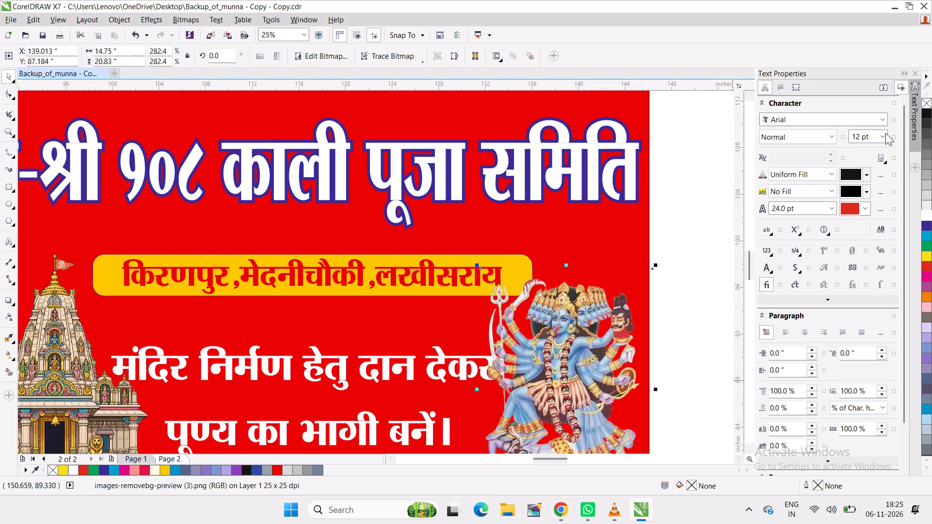
Close the Text Properties docker.
{"action": "left_click", "coordinate": [918, 76]}
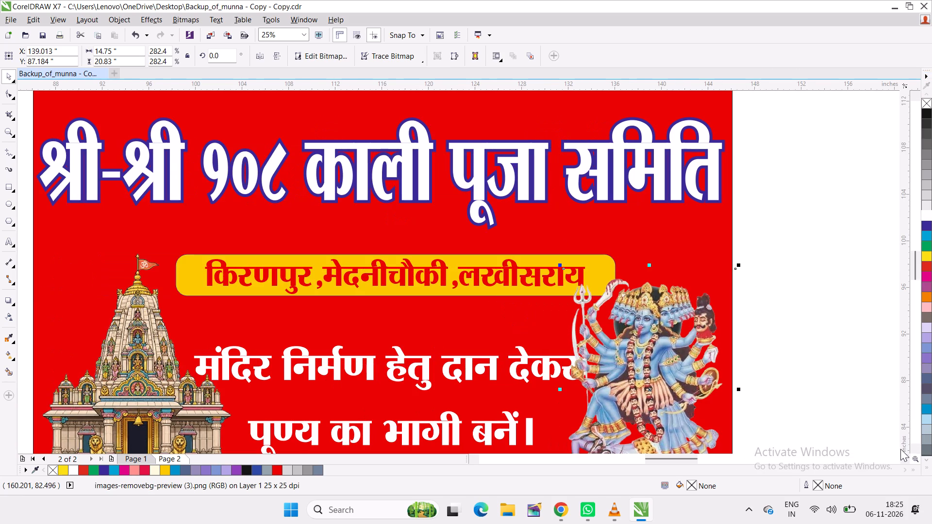
Narrow the yellow rounded rectangle behind the address from both ends to about 34.4 inches wide.
{"action": "double_click", "coordinate": [914, 445]}
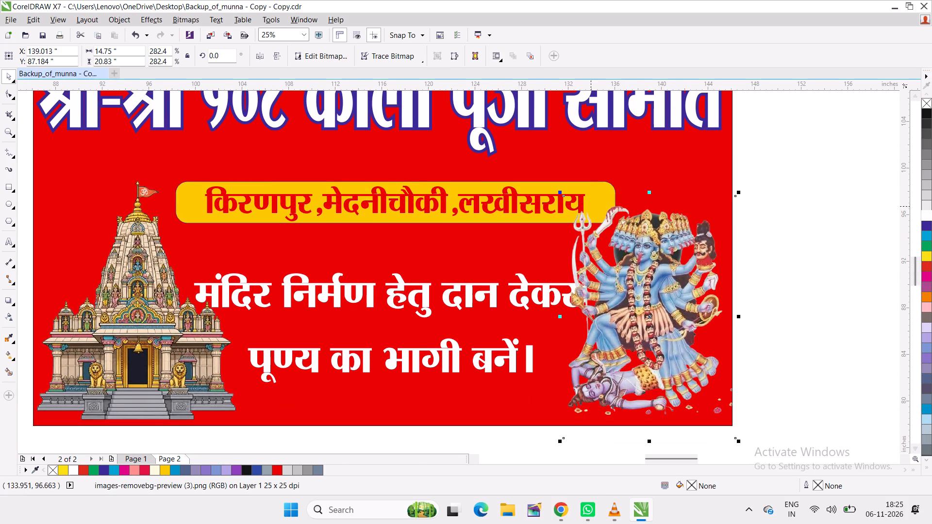
{"action": "left_click", "coordinate": [511, 180]}
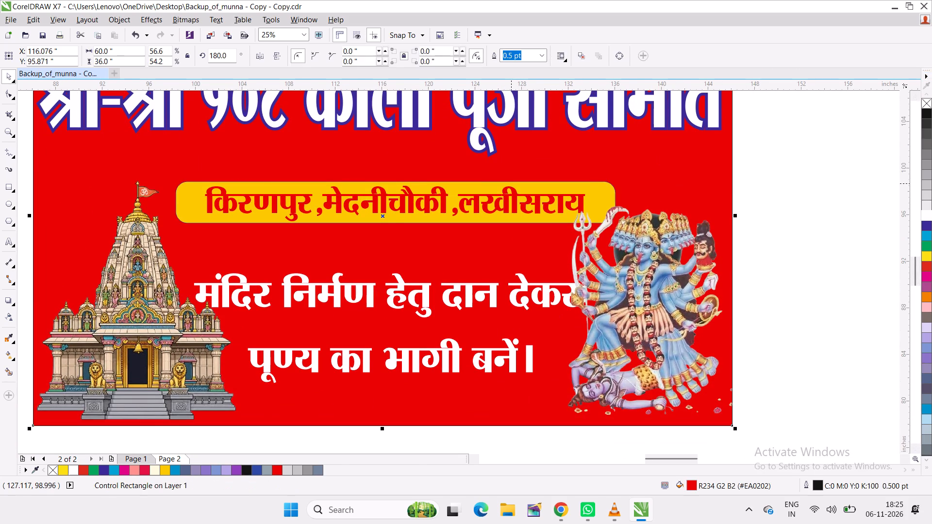
{"action": "left_click", "coordinate": [511, 186]}
{"action": "left_click", "coordinate": [599, 192]}
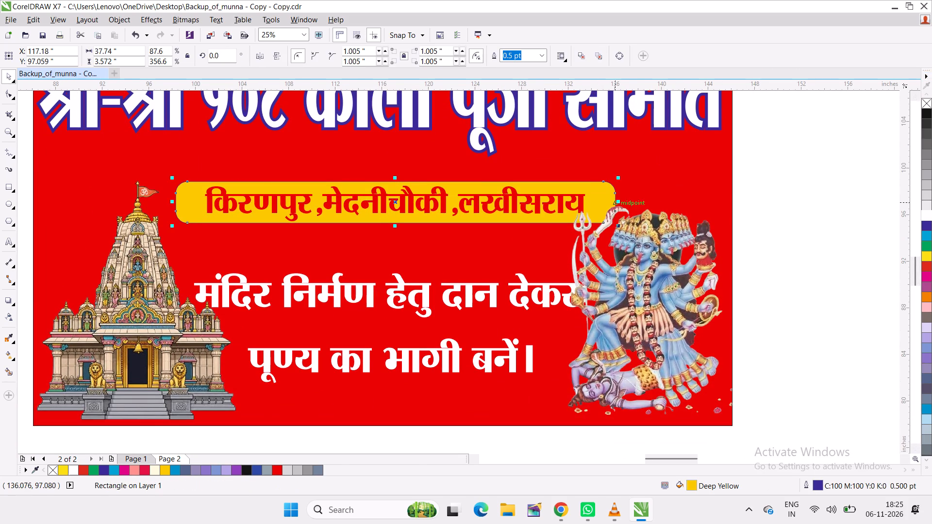
{"action": "left_click_drag", "start_coordinate": [617, 201], "coordinate": [597, 202]}
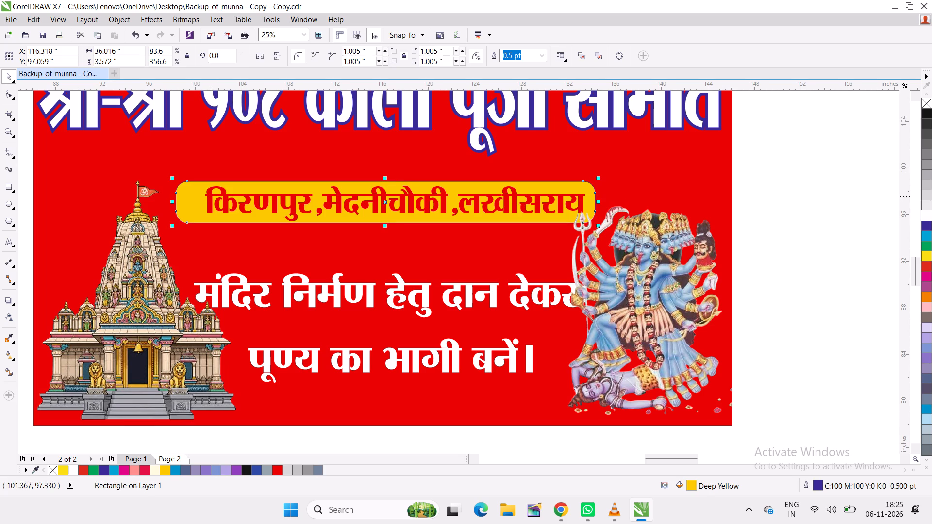
{"action": "left_click_drag", "start_coordinate": [171, 201], "coordinate": [190, 202]}
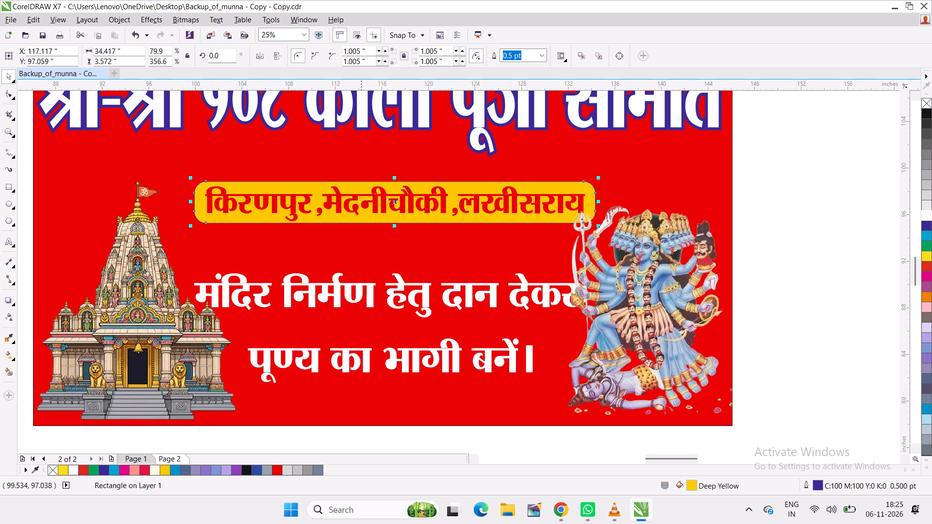
Fine-tune the Kali Mata picture slightly right and down, clear of the address plate and the slogan.
{"action": "left_click", "coordinate": [662, 319]}
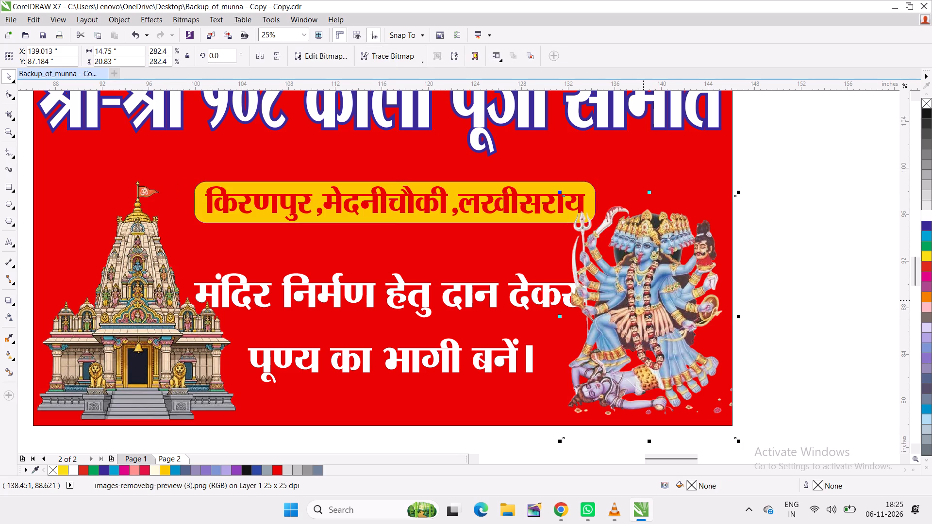
{"action": "left_click_drag", "start_coordinate": [643, 300], "coordinate": [644, 309]}
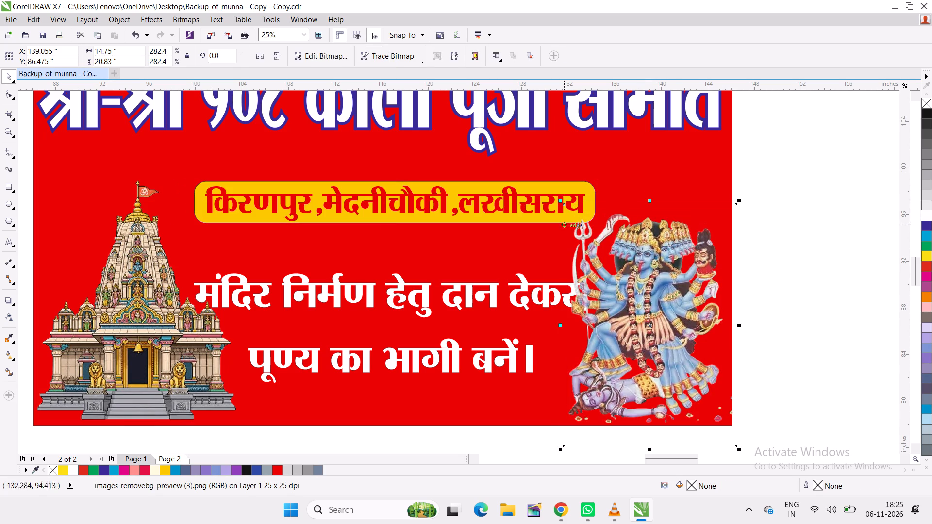
{"action": "left_click_drag", "start_coordinate": [642, 301], "coordinate": [645, 294]}
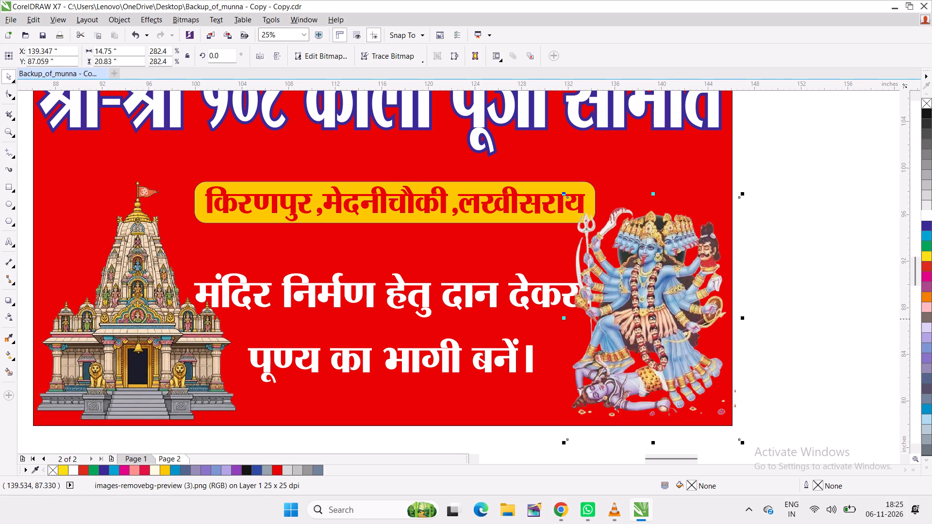
{"action": "left_click_drag", "start_coordinate": [620, 319], "coordinate": [627, 321]}
{"action": "left_click", "coordinate": [812, 348]}
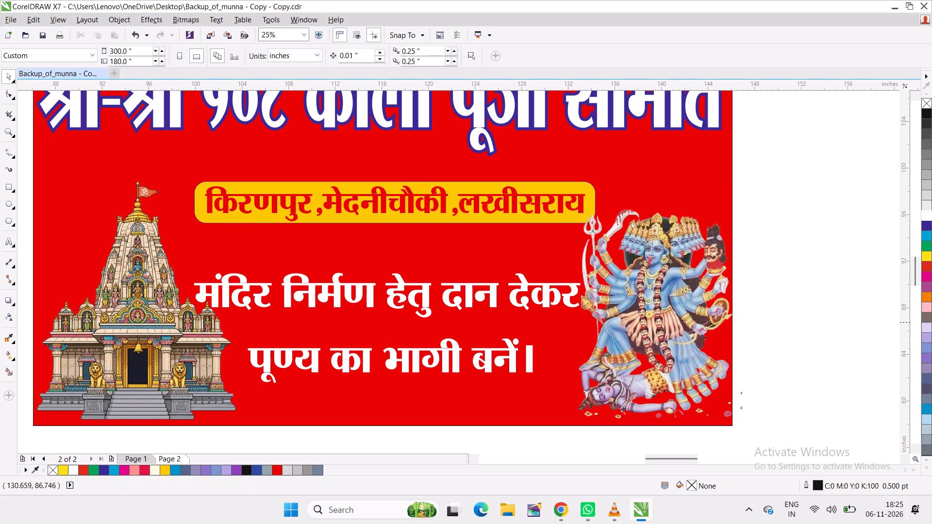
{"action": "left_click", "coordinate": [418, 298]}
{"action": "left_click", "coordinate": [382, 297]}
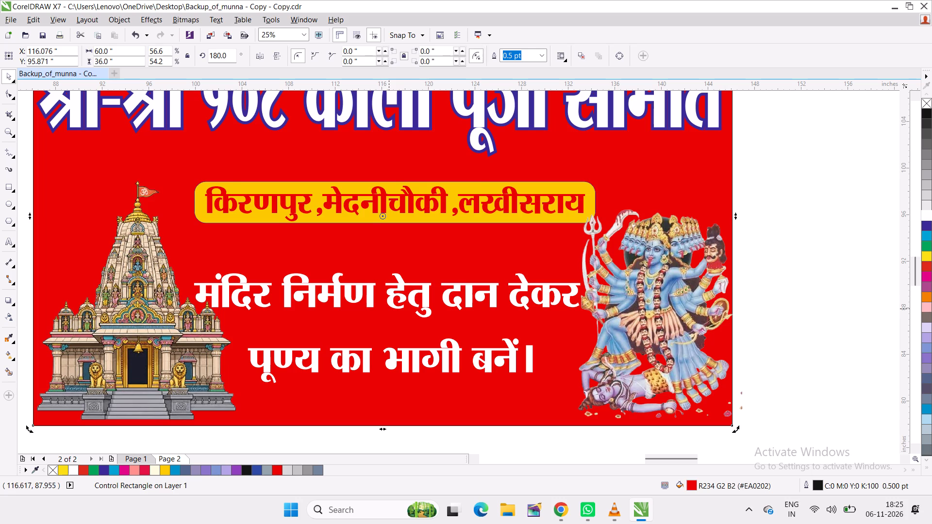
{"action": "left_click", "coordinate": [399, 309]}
Capture a screenshot of the whole banner with the Snipping Tool.
{"action": "scroll", "coordinate": [399, 309], "scroll_direction": "down", "scroll_amount": 1}
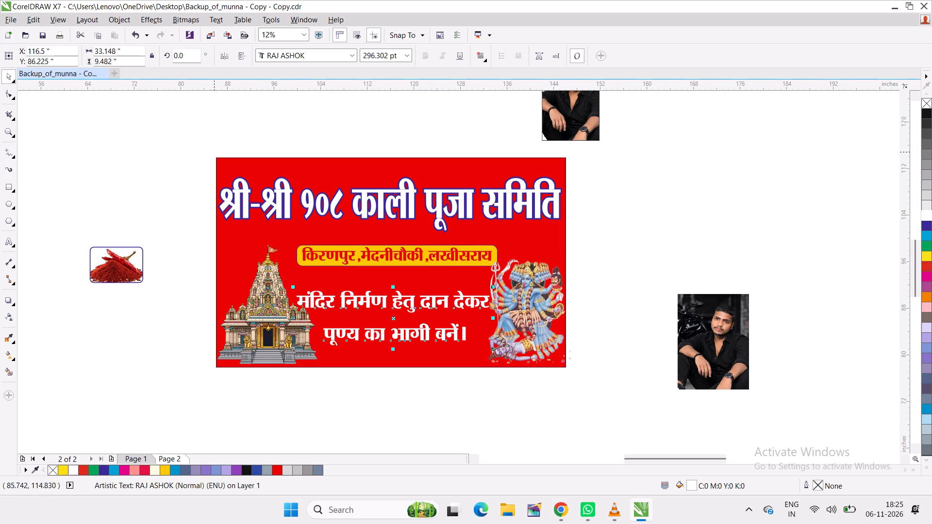
{"action": "key", "text": "shift+super+s"}
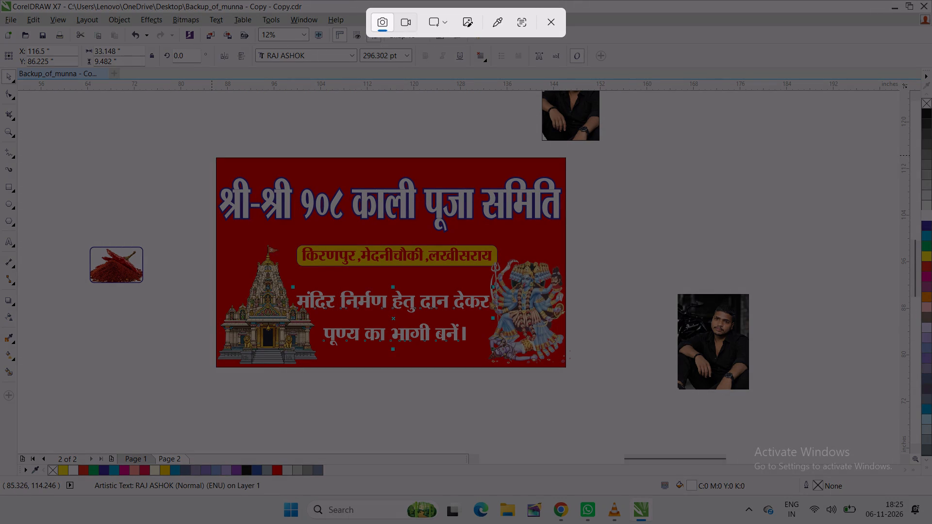
{"action": "left_click_drag", "start_coordinate": [212, 153], "coordinate": [516, 357]}
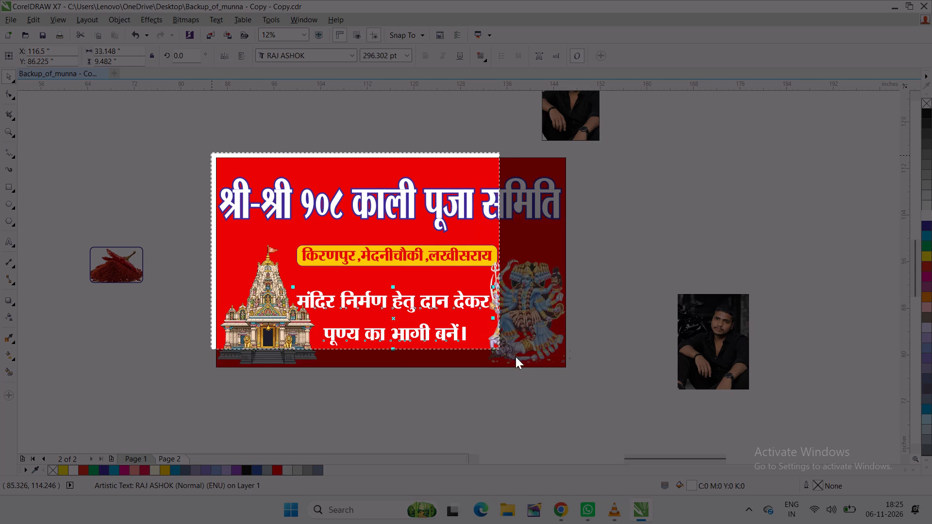
{"action": "left_click_drag", "start_coordinate": [516, 357], "coordinate": [569, 374]}
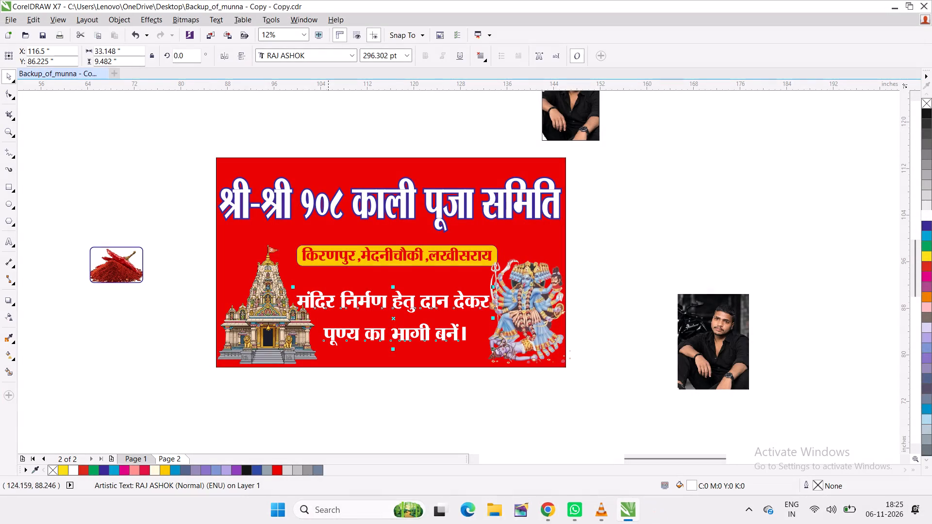
Move the Kali Mata picture off the banner to the empty area beyond its left edge.
{"action": "left_click", "coordinate": [262, 327]}
{"action": "left_click", "coordinate": [530, 312]}
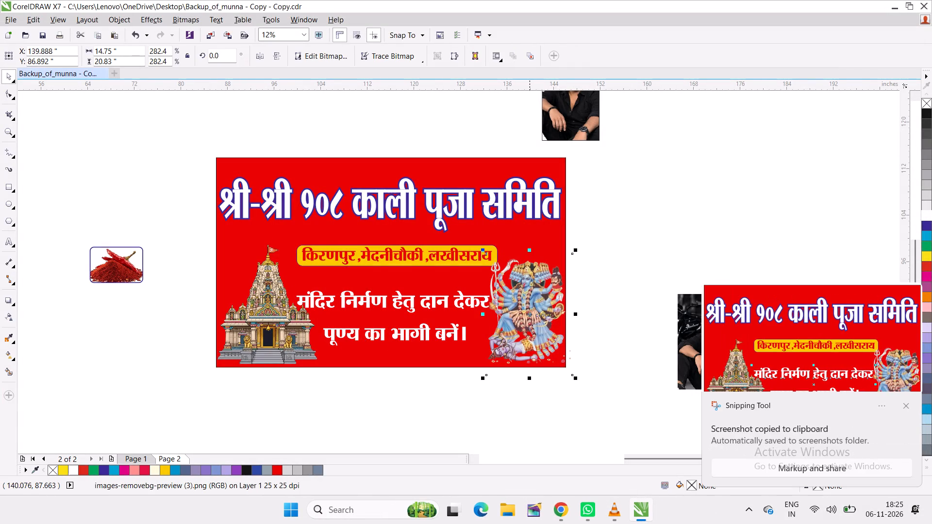
{"action": "left_click_drag", "start_coordinate": [530, 309], "coordinate": [112, 361]}
Move the temple picture to the banner's lower-right corner, with its base at the bottom edge.
{"action": "left_click", "coordinate": [259, 343]}
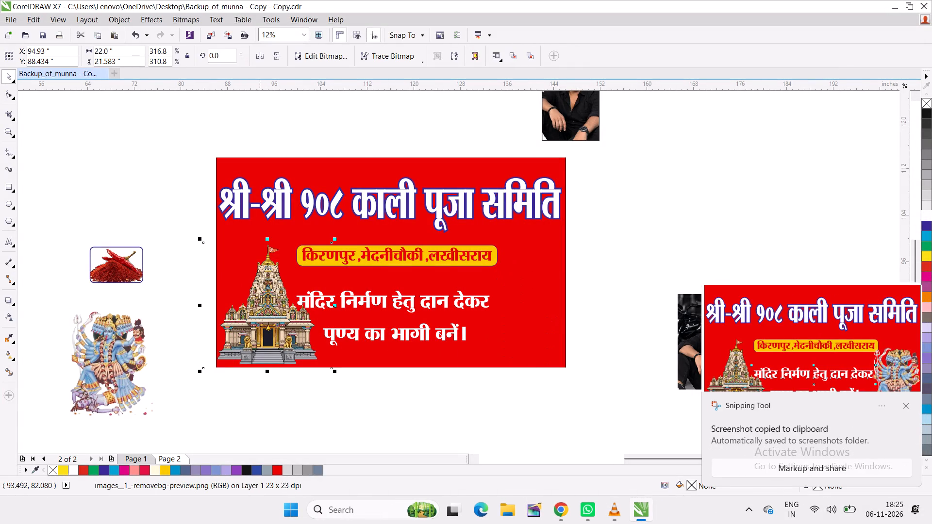
{"action": "left_click_drag", "start_coordinate": [266, 302], "coordinate": [499, 309]}
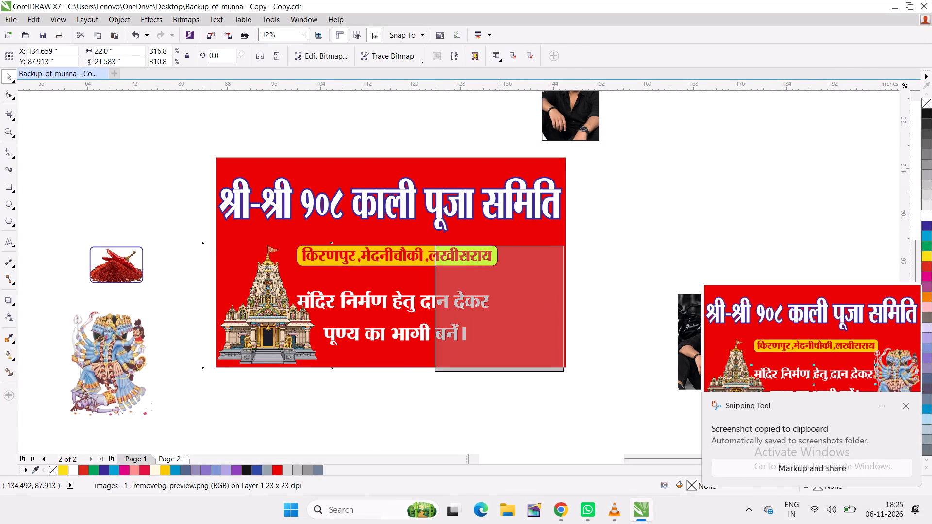
{"action": "left_click_drag", "start_coordinate": [499, 309], "coordinate": [511, 306]}
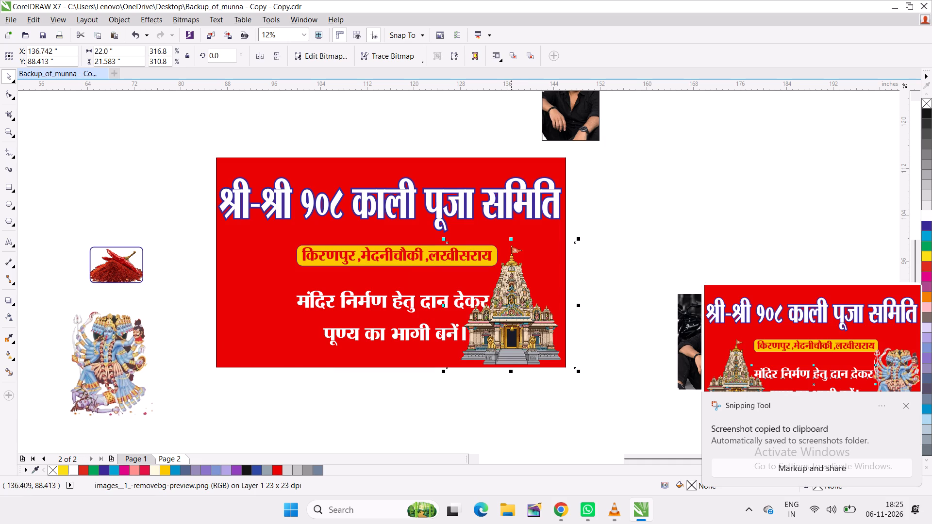
{"action": "scroll", "coordinate": [509, 310], "scroll_direction": "up", "scroll_amount": 1}
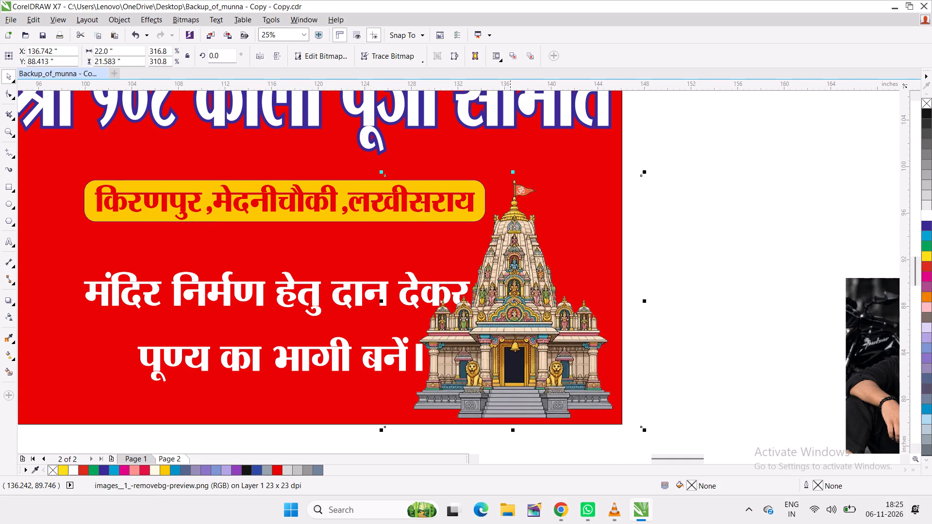
{"action": "left_click_drag", "start_coordinate": [511, 295], "coordinate": [518, 296]}
{"action": "left_click_drag", "start_coordinate": [518, 296], "coordinate": [533, 298]}
{"action": "left_click_drag", "start_coordinate": [533, 298], "coordinate": [529, 302]}
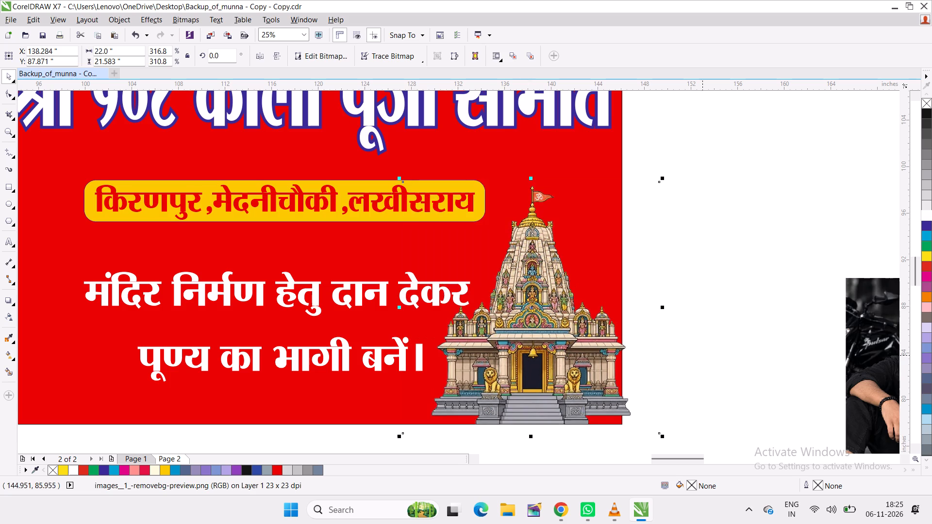
{"action": "left_click", "coordinate": [724, 357]}
{"action": "scroll", "coordinate": [305, 312], "scroll_direction": "down", "scroll_amount": 1}
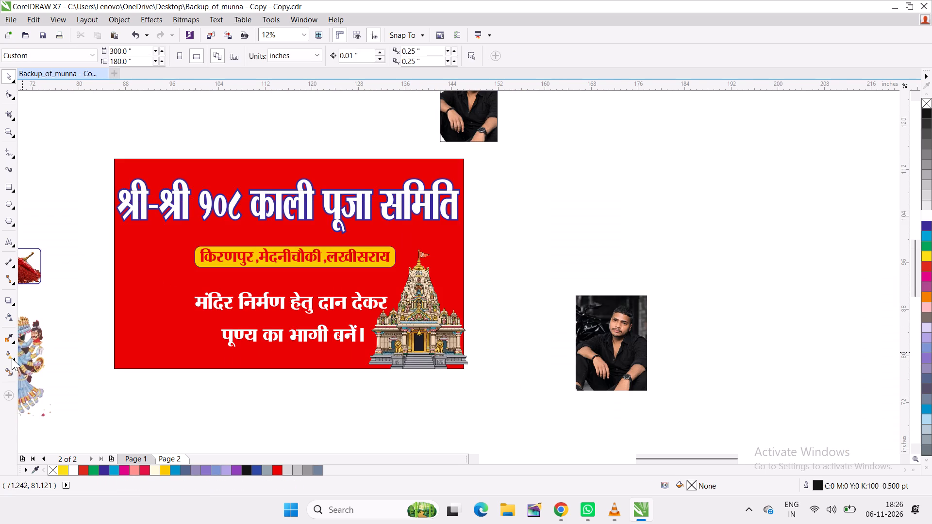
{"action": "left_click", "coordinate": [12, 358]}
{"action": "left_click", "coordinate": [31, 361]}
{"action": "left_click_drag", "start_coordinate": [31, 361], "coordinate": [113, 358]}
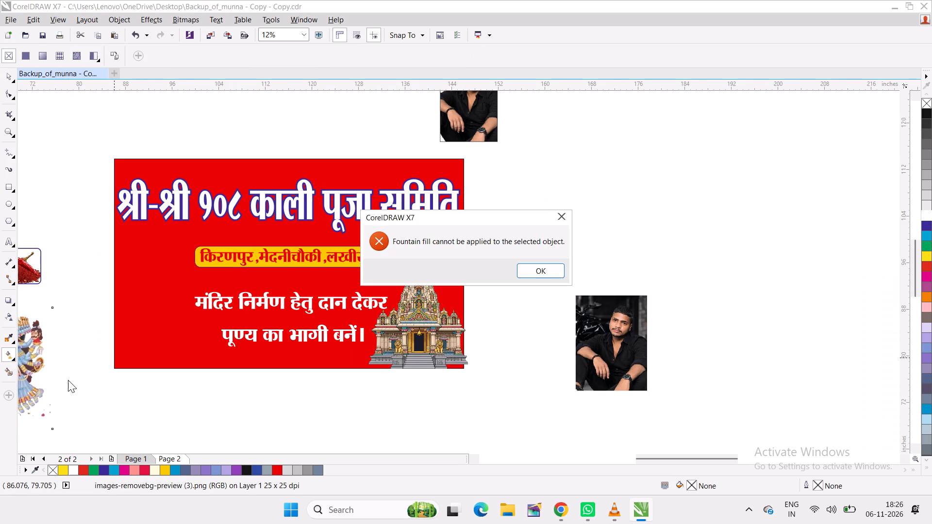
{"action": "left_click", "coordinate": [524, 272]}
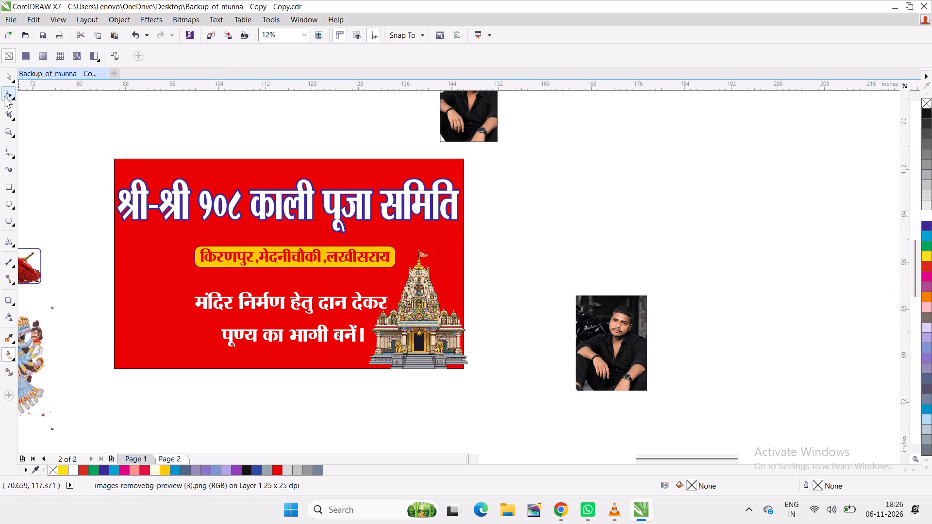
Move the Kali Mata picture from outside the banner to its lower-left corner, beside the slogan.
{"action": "left_click", "coordinate": [7, 79]}
{"action": "left_click_drag", "start_coordinate": [32, 375], "coordinate": [104, 355]}
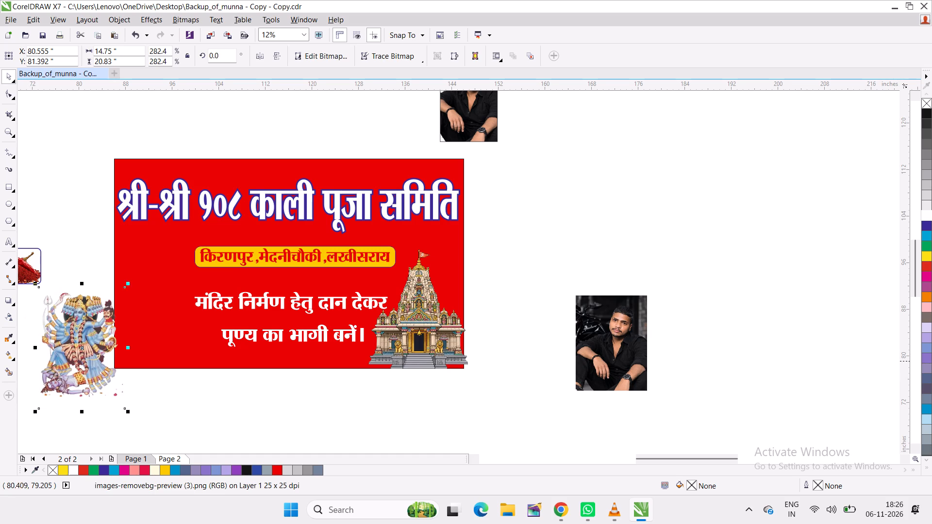
{"action": "left_click_drag", "start_coordinate": [79, 361], "coordinate": [152, 319]}
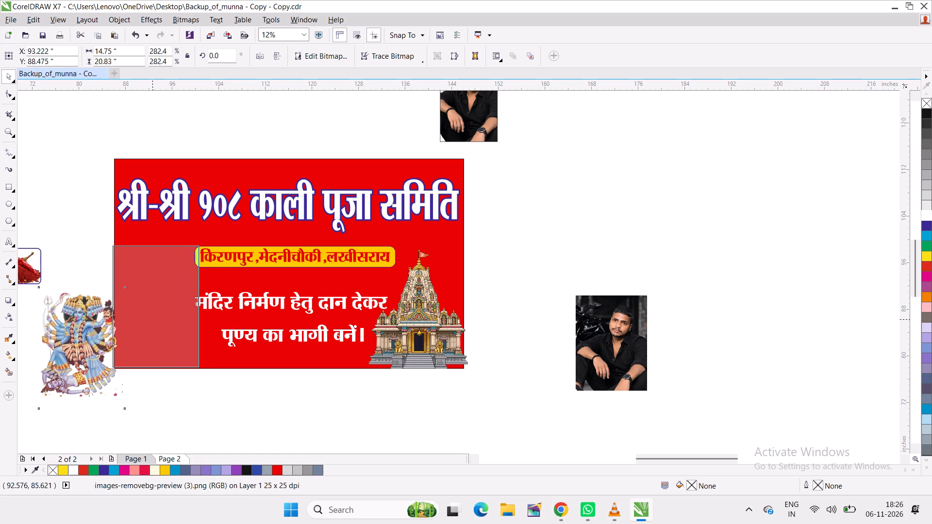
{"action": "left_click_drag", "start_coordinate": [152, 319], "coordinate": [152, 323]}
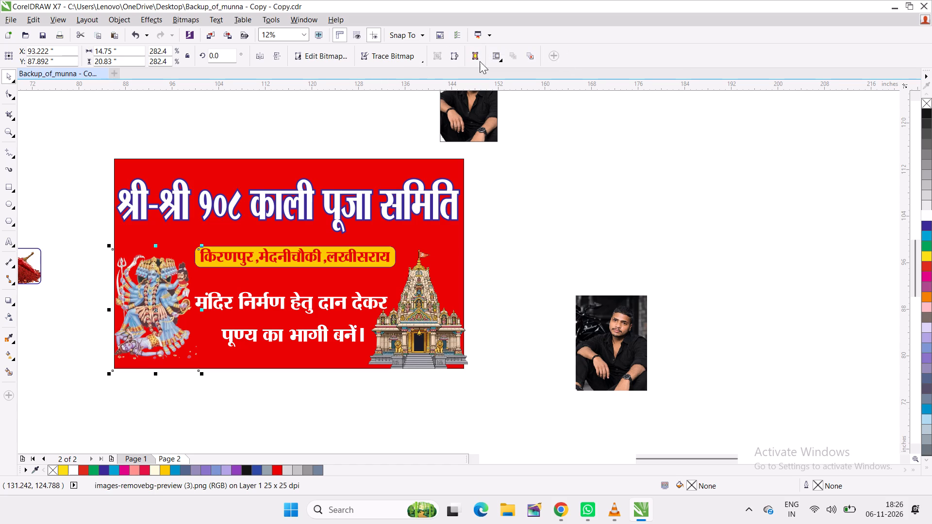
Set the Kali Mata picture's text wrapping to the square Above/Below style.
{"action": "left_click", "coordinate": [503, 60]}
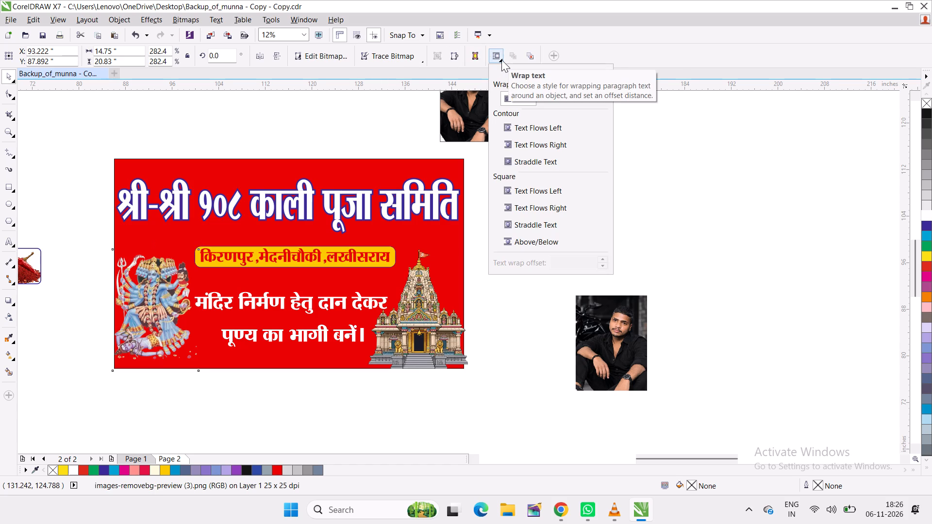
{"action": "left_click", "coordinate": [501, 60]}
{"action": "left_click", "coordinate": [497, 60]}
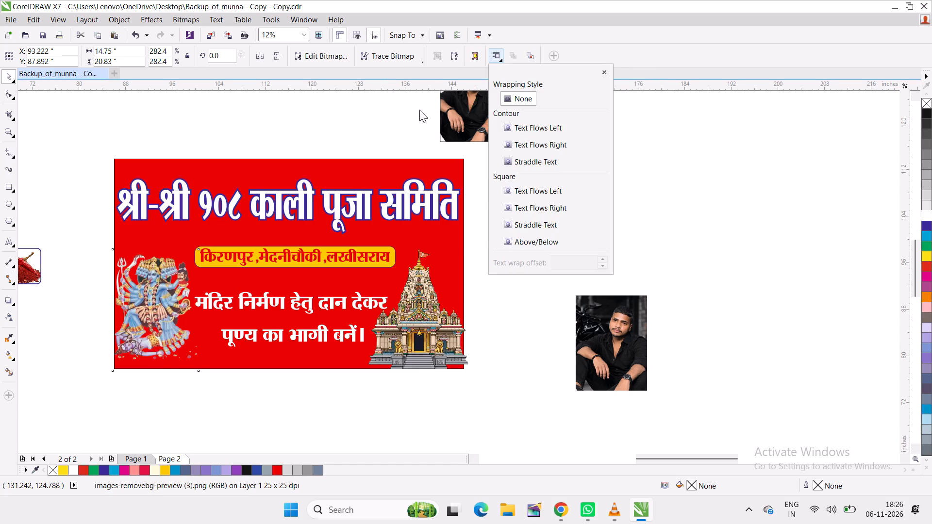
{"action": "left_click", "coordinate": [405, 122]}
{"action": "left_click", "coordinate": [433, 62]}
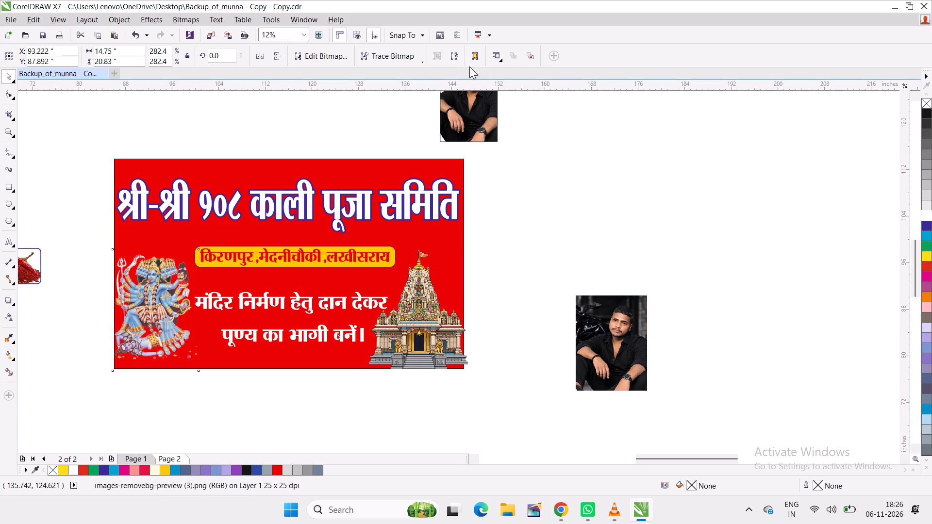
{"action": "left_click", "coordinate": [502, 62]}
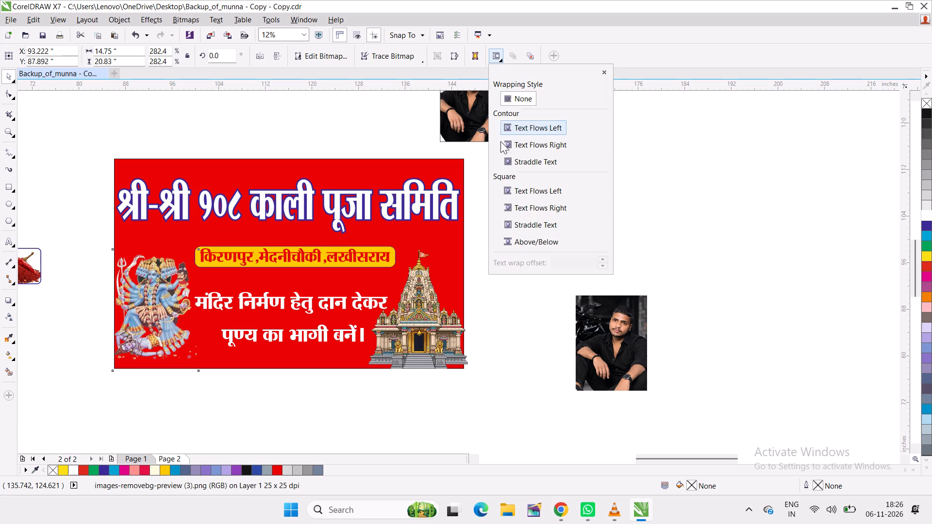
{"action": "left_click", "coordinate": [522, 243]}
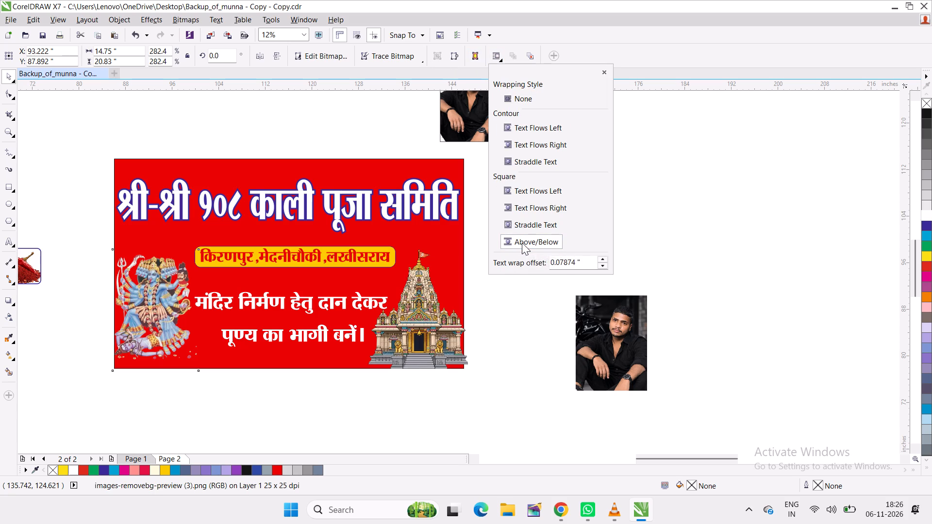
{"action": "left_click", "coordinate": [512, 287]}
{"action": "left_click", "coordinate": [69, 195]}
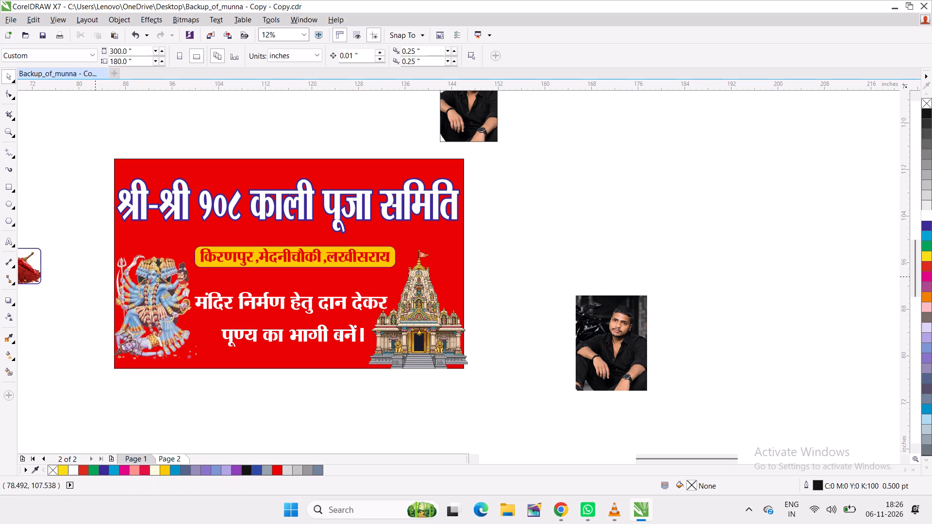
Lower the Kali Mata picture by about 1.4 inches so its base sits near the banner's bottom edge.
{"action": "left_click", "coordinate": [159, 320]}
{"action": "left_click_drag", "start_coordinate": [151, 310], "coordinate": [155, 314]}
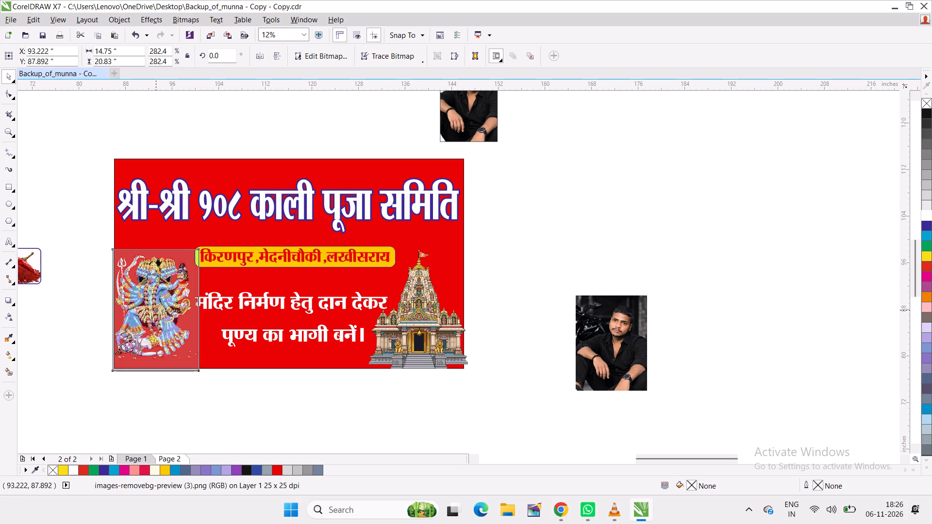
{"action": "left_click_drag", "start_coordinate": [155, 314], "coordinate": [155, 314]}
{"action": "left_click", "coordinate": [155, 314]}
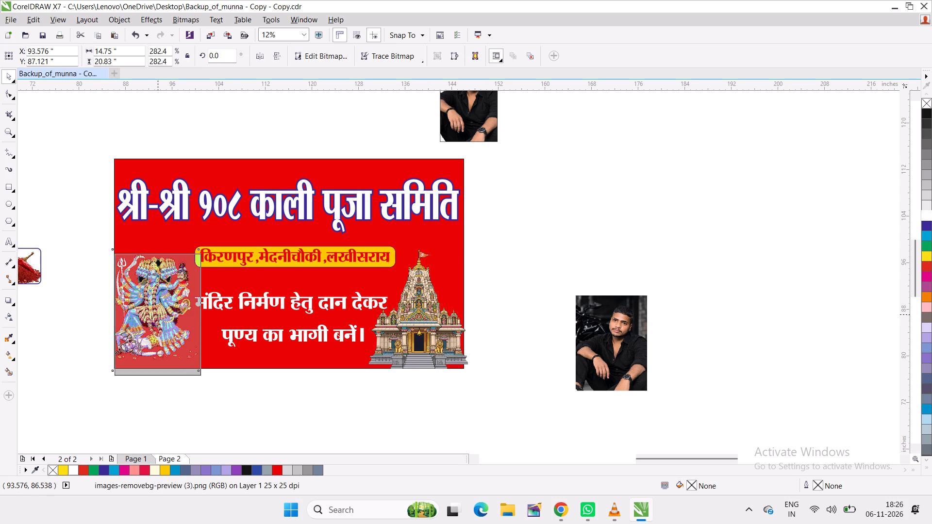
{"action": "left_click", "coordinate": [166, 337]}
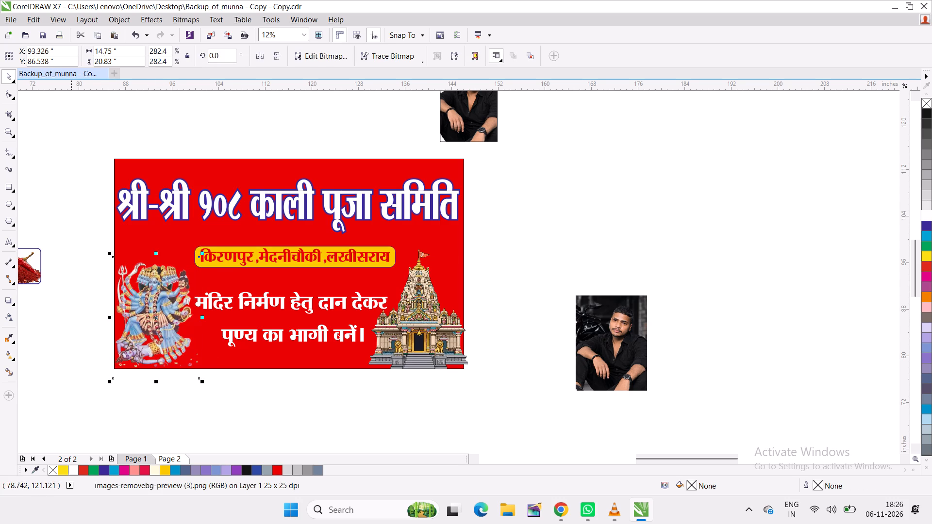
{"action": "left_click", "coordinate": [71, 115]}
Reduce the headline's height to about 8.6 inches from its top edge and nudge it slightly right by about 0.11 inch.
{"action": "left_click", "coordinate": [249, 197]}
{"action": "left_click", "coordinate": [257, 203]}
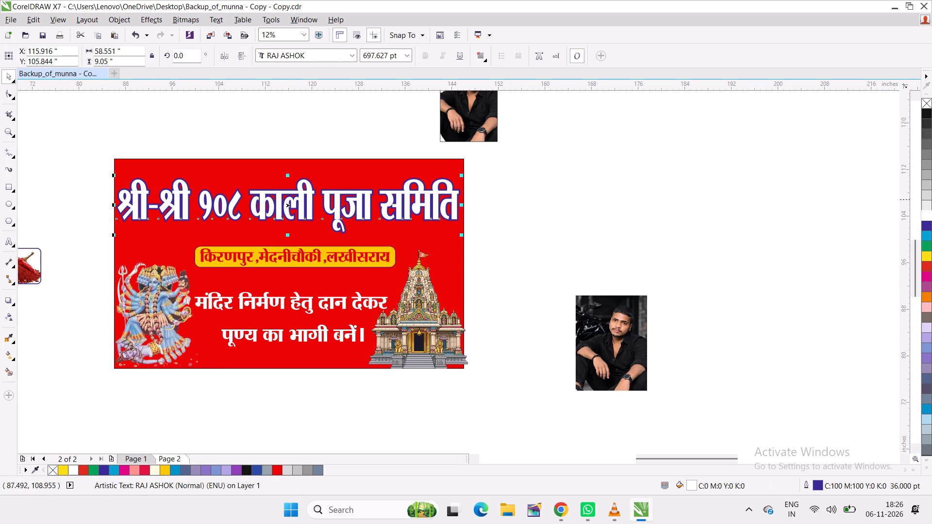
{"action": "left_click", "coordinate": [287, 175]}
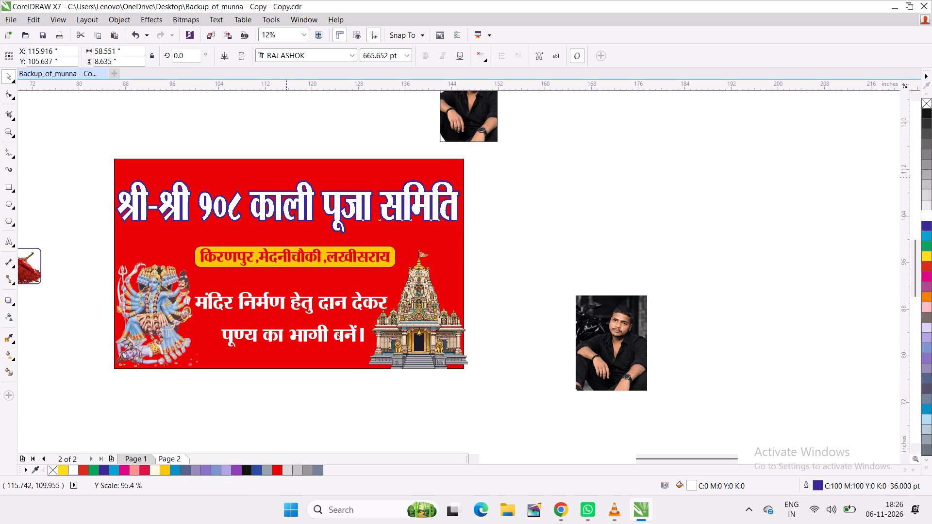
{"action": "key", "text": "Right"}
{"action": "key", "text": "Right"}
{"action": "key", "text": "Right"}
{"action": "key", "text": "Right"}
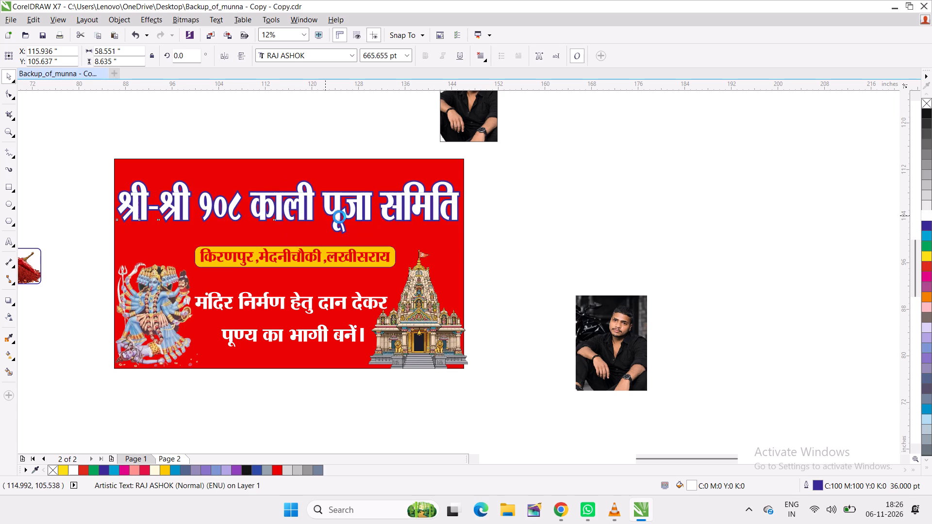
{"action": "key", "text": "Right"}
{"action": "key", "text": "Right"}
{"action": "key", "text": "Right"}
{"action": "key", "text": "Right"}
{"action": "key", "text": "Right"}
{"action": "key", "text": "Right"}
{"action": "key", "text": "Right"}
{"action": "left_click", "coordinate": [512, 237]}
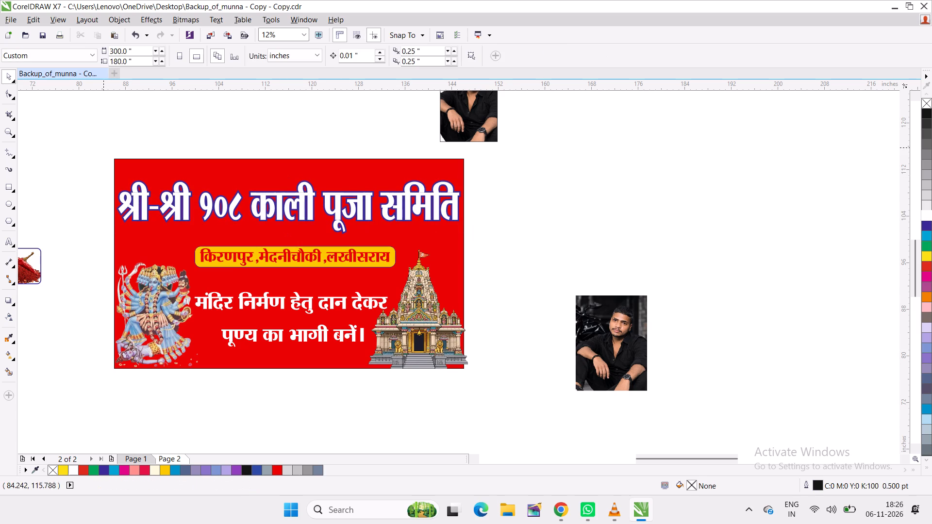
Move the headline up slightly towards the banner's top edge.
{"action": "left_click_drag", "start_coordinate": [300, 213], "coordinate": [300, 204]}
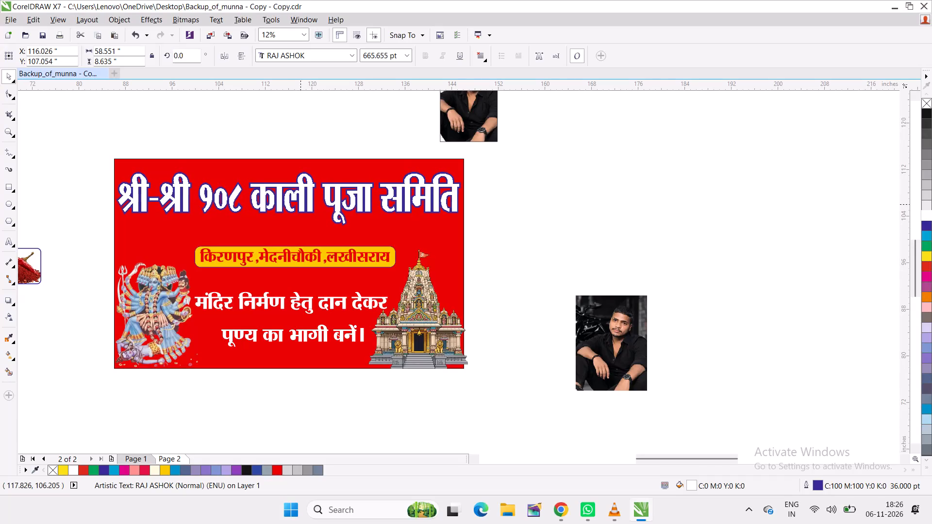
{"action": "left_click_drag", "start_coordinate": [300, 204], "coordinate": [300, 205]}
{"action": "left_click", "coordinate": [510, 234]}
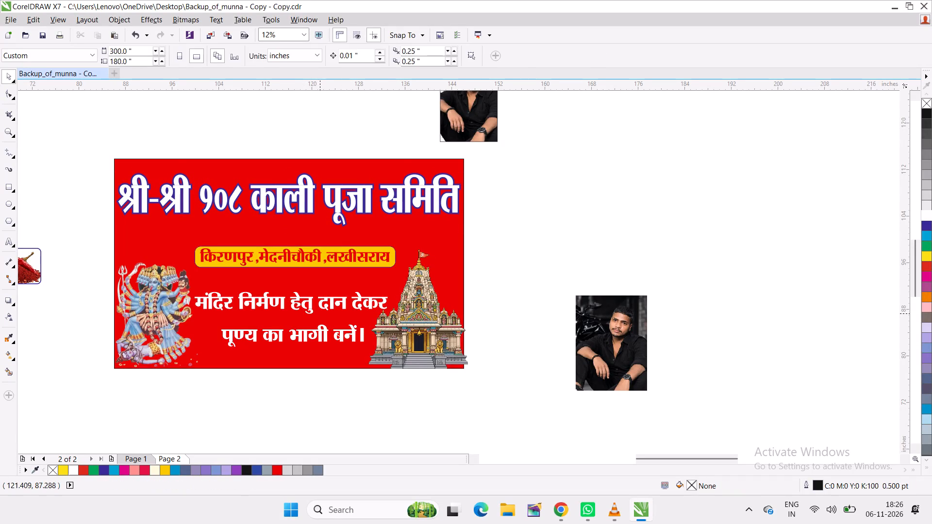
Move the yellow address plate together with its text up, closer beneath the headline.
{"action": "left_click_drag", "start_coordinate": [108, 229], "coordinate": [406, 286]}
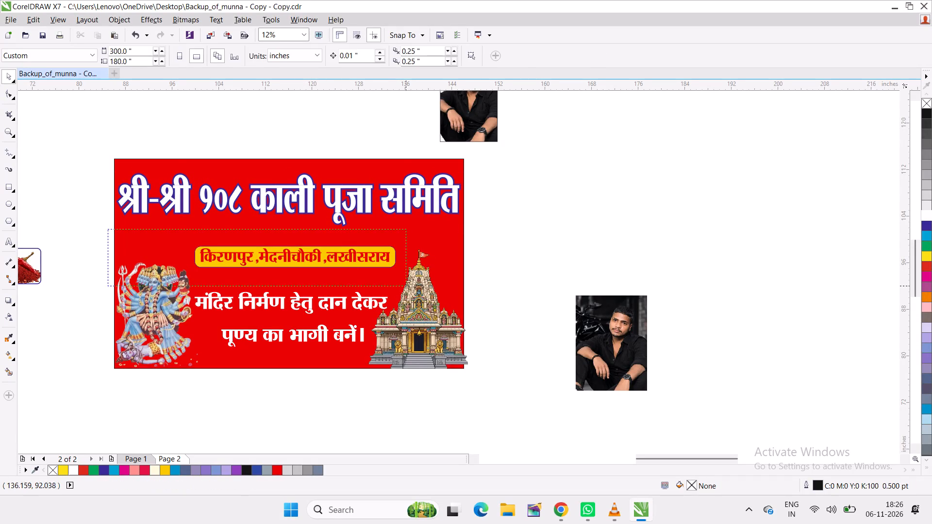
{"action": "left_click_drag", "start_coordinate": [406, 286], "coordinate": [409, 282]}
{"action": "left_click_drag", "start_coordinate": [294, 259], "coordinate": [294, 248]}
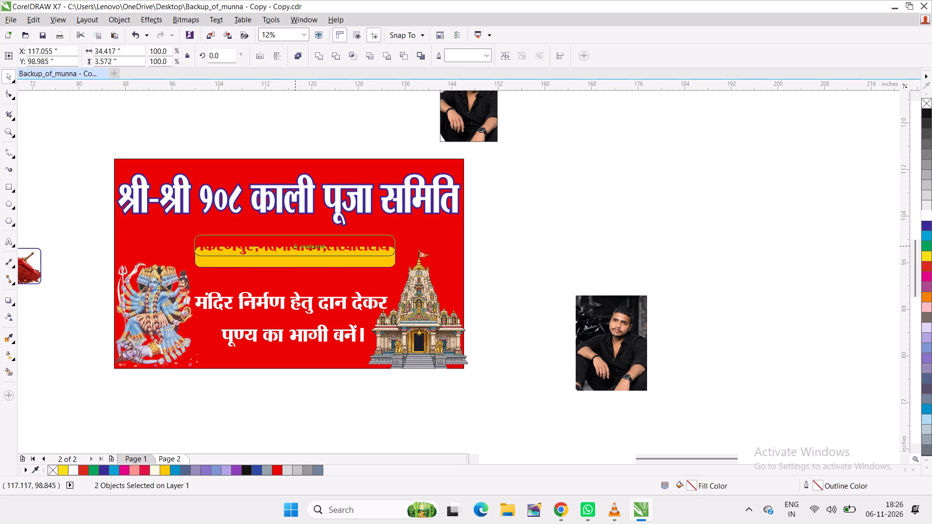
{"action": "left_click_drag", "start_coordinate": [294, 248], "coordinate": [294, 247]}
Move the two-line slogan up about 3.5 inches, close beneath the address plate.
{"action": "left_click", "coordinate": [300, 316]}
{"action": "left_click_drag", "start_coordinate": [299, 303], "coordinate": [299, 302]}
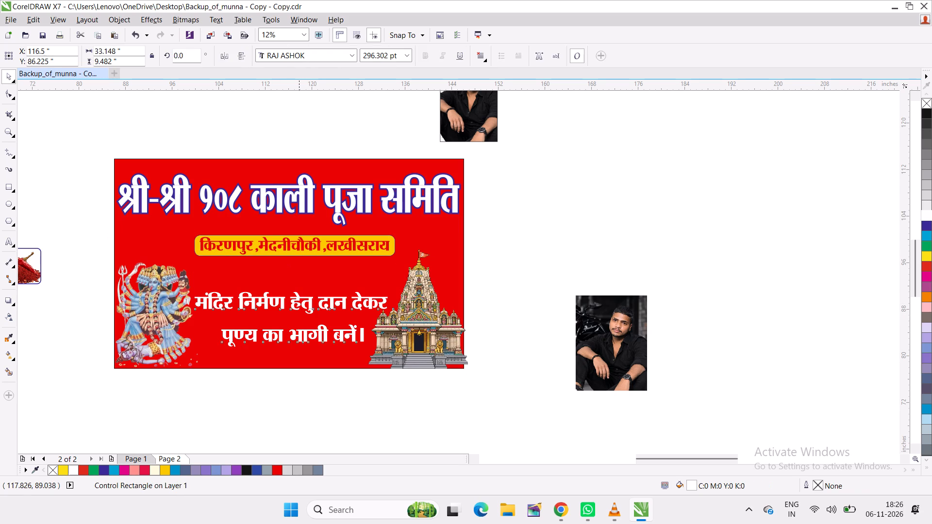
{"action": "left_click_drag", "start_coordinate": [299, 302], "coordinate": [300, 283]}
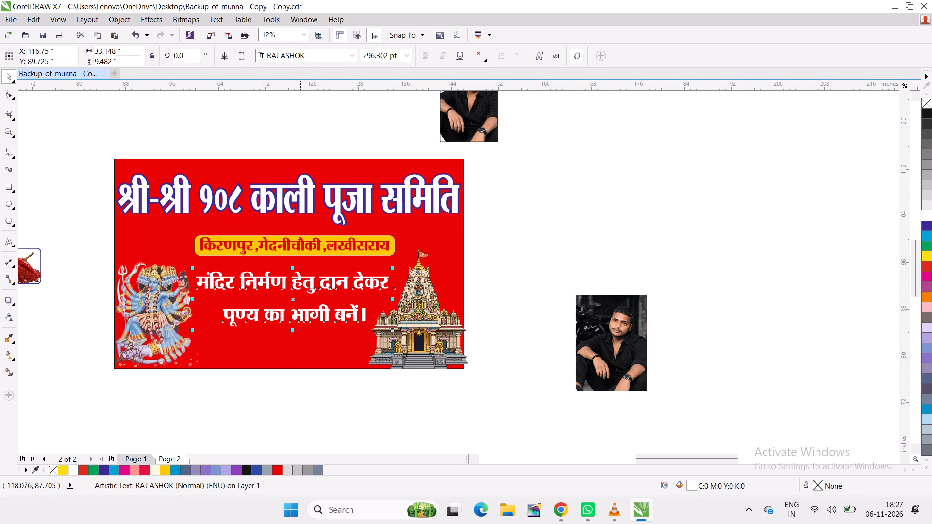
Duplicate the slogan text and place the copy directly below the original, across the banner's bottom edge.
{"action": "key", "text": "ctrl+c"}
{"action": "key", "text": "ctrl+v"}
{"action": "left_click_drag", "start_coordinate": [292, 297], "coordinate": [292, 319]}
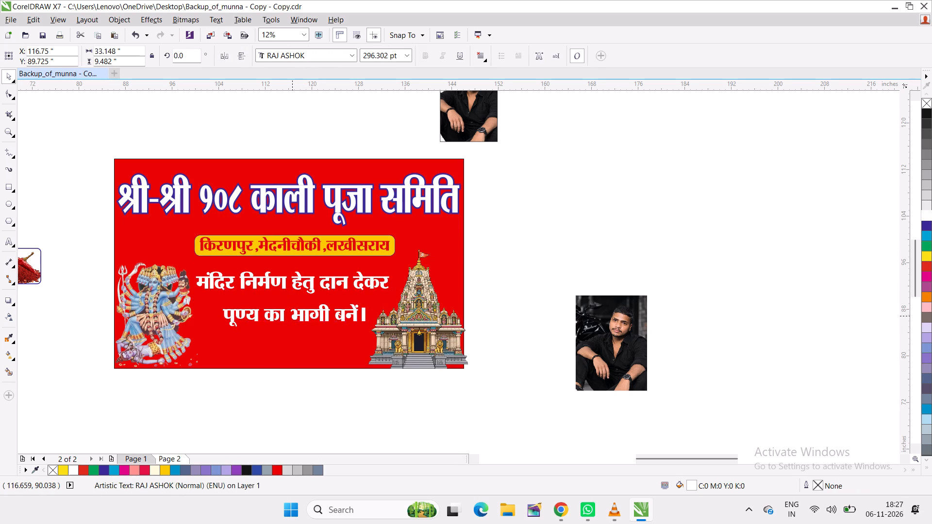
{"action": "left_click_drag", "start_coordinate": [292, 319], "coordinate": [297, 364]}
Replace the copied slogan's text with two lines: निवेदकः and समस्त ग्रामवासी.
{"action": "triple_click", "coordinate": [284, 345]}
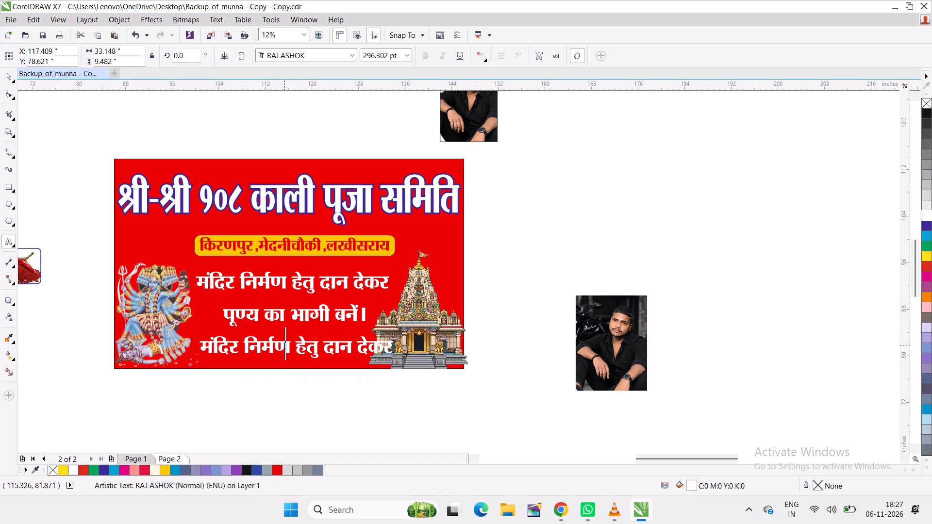
{"action": "key", "text": "ctrl+a"}
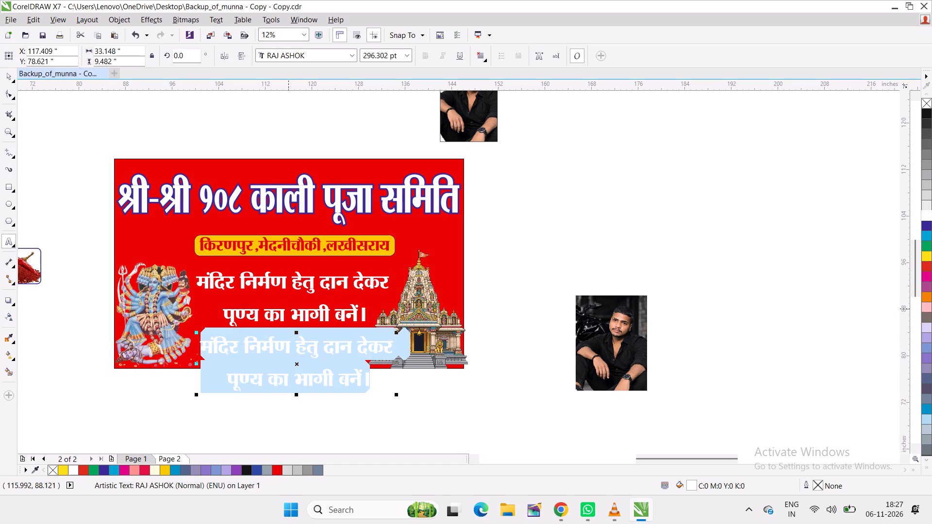
{"action": "type", "text": "fuosnd"}
{"action": "key", "text": "shift+percent"}
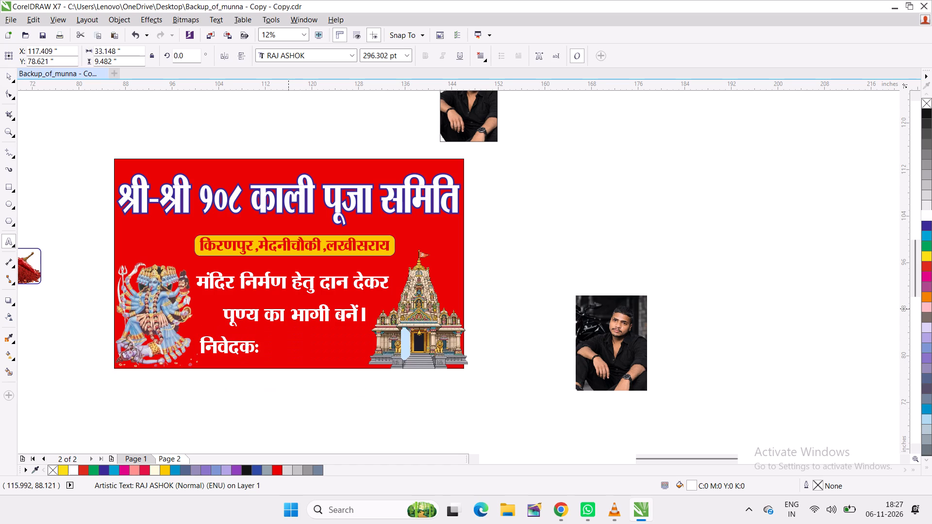
{"action": "key", "text": "Return"}
{"action": "type", "text": "leLr xzk"}
{"action": "type", "text": "eoklh"}
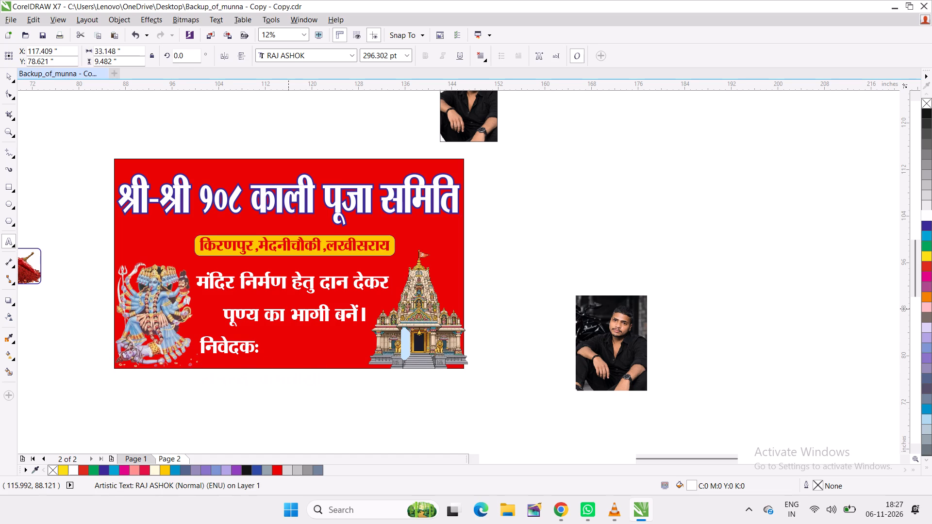
{"action": "left_click", "coordinate": [3, 75]}
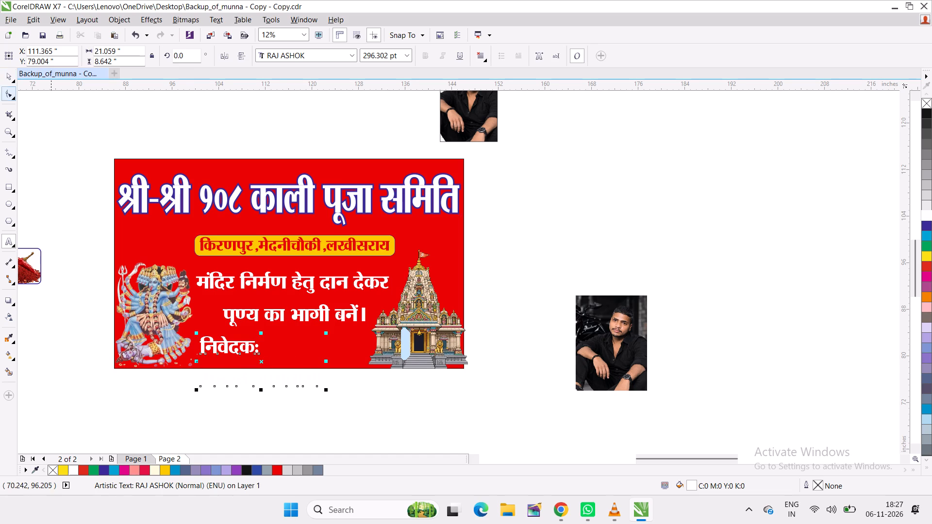
Indent the निवेदकः line with four spaces to centre it over the line below.
{"action": "double_click", "coordinate": [201, 346]}
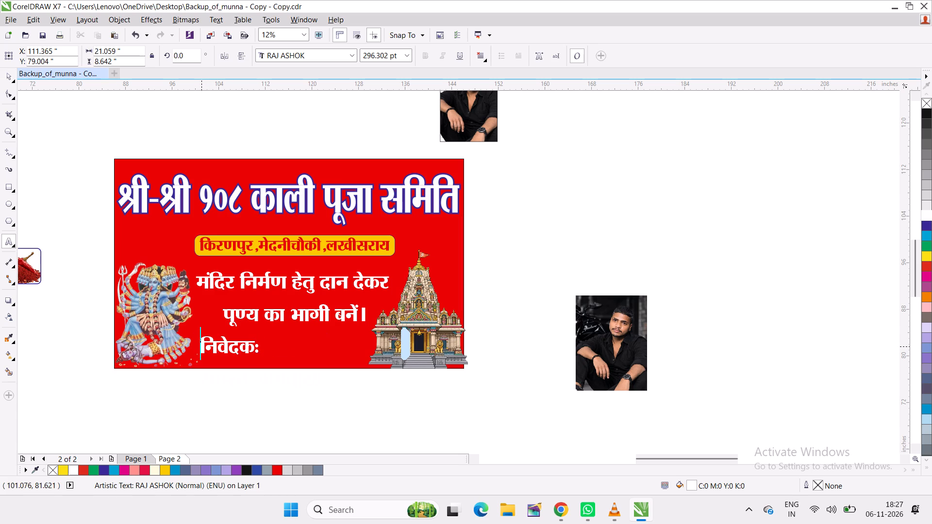
{"action": "key", "text": "space"}
{"action": "key", "text": "space"}
{"action": "key", "text": "space"}
{"action": "key", "text": "space"}
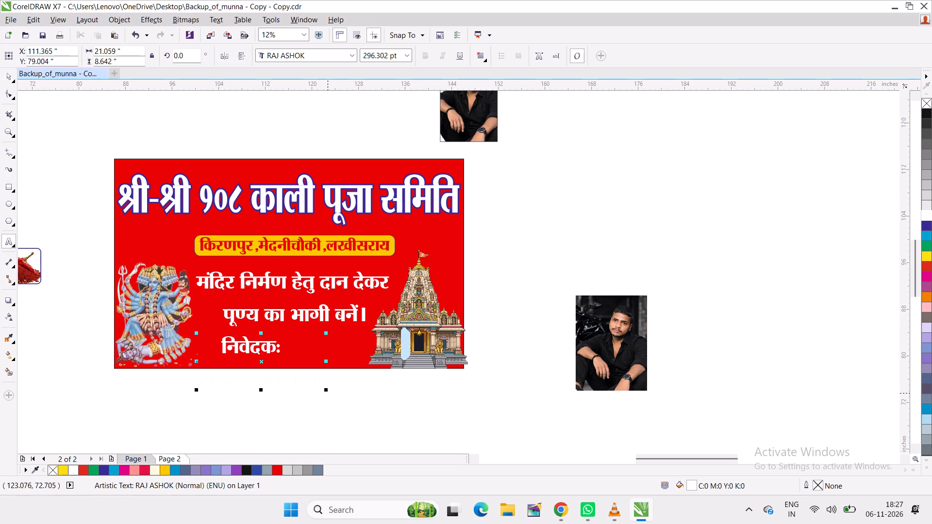
Shrink the two-line निवेदकः text to about 187 pt and shift it right, centred beneath the slogan.
{"action": "left_click_drag", "start_coordinate": [324, 390], "coordinate": [309, 370]}
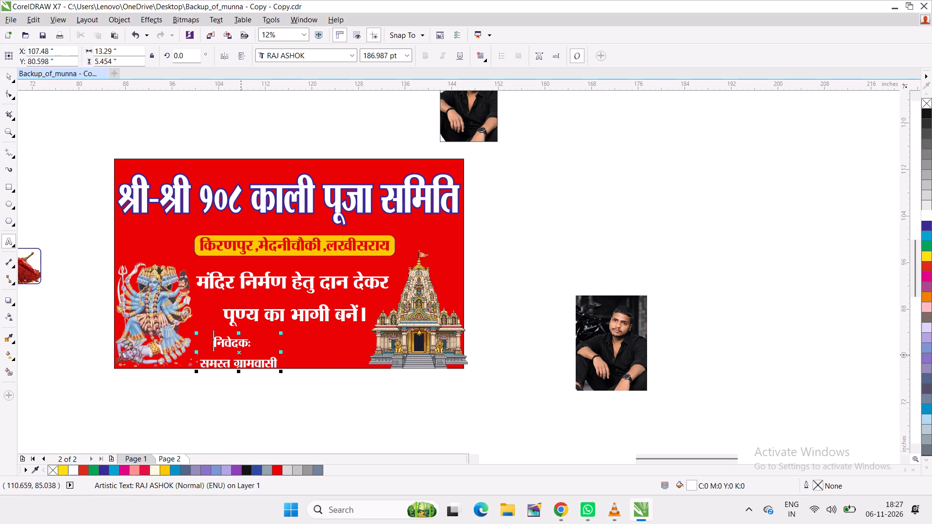
{"action": "left_click_drag", "start_coordinate": [241, 353], "coordinate": [269, 350]}
Join the two lines into one, separated by a hyphen: निवेदकः-समस्त ग्रामवासी.
{"action": "left_click", "coordinate": [234, 357]}
{"action": "left_click", "coordinate": [231, 360]}
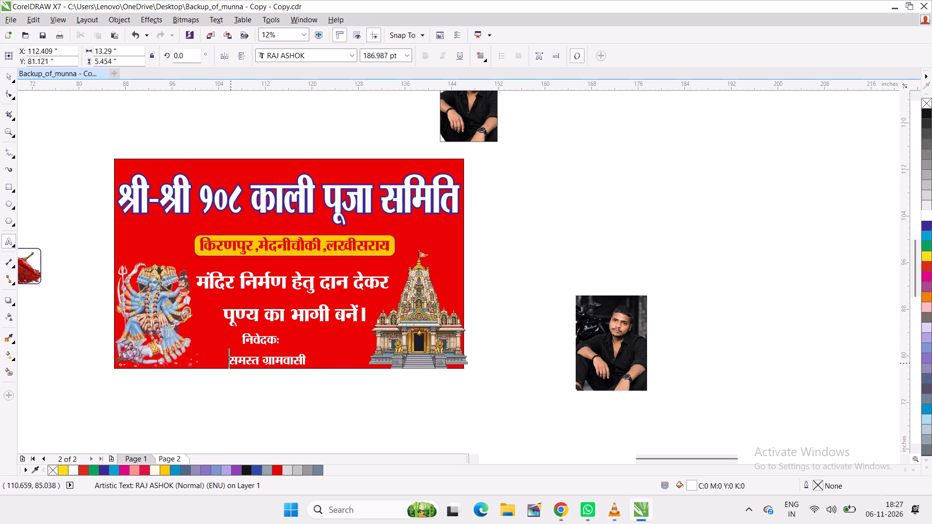
{"action": "key", "text": "BackSpace"}
{"action": "key", "text": "shift+ampersand"}
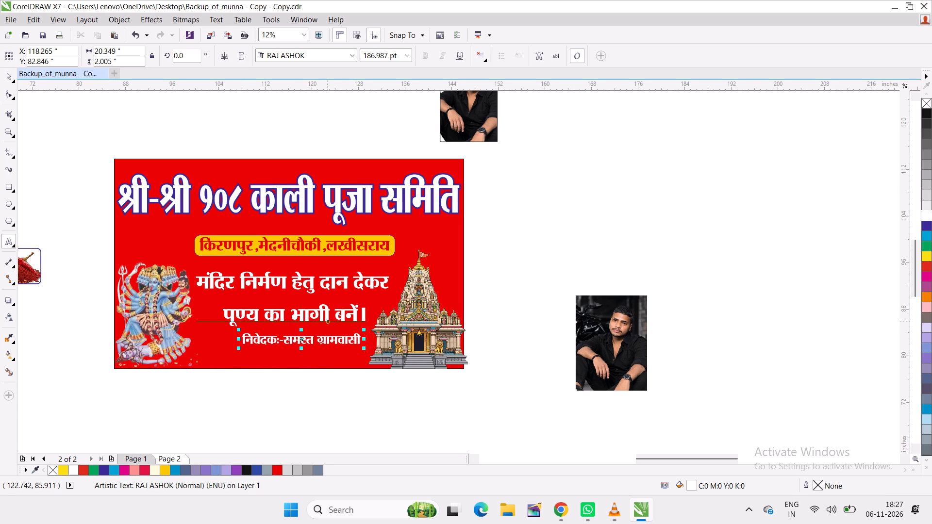
Enlarge the निवेदकः-समस्त ग्रामवासी line to about 228 pt.
{"action": "left_click_drag", "start_coordinate": [366, 348], "coordinate": [392, 361]}
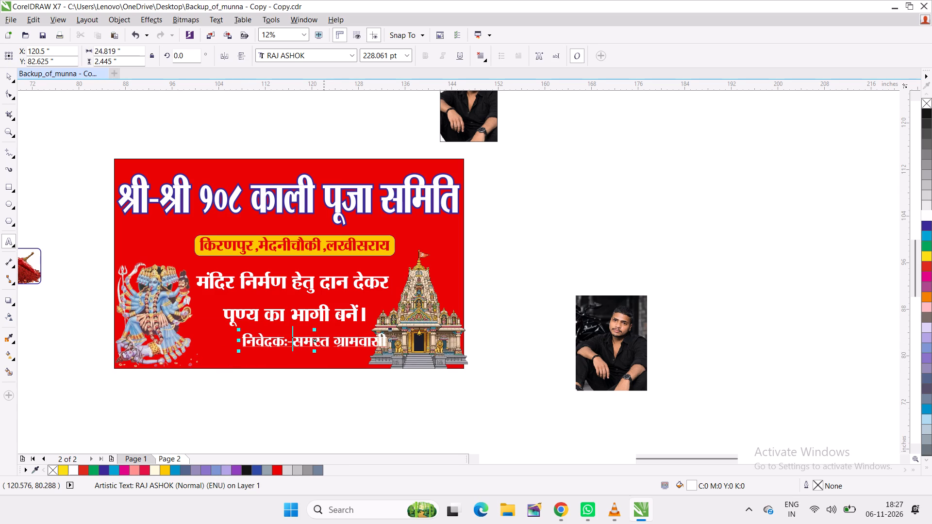
Move the निवेदकः-समस्त ग्रामवासी line left beneath the slogan and enlarge it to about 25.9 × 3.2 inches, 300 pt.
{"action": "left_click_drag", "start_coordinate": [316, 342], "coordinate": [287, 346]}
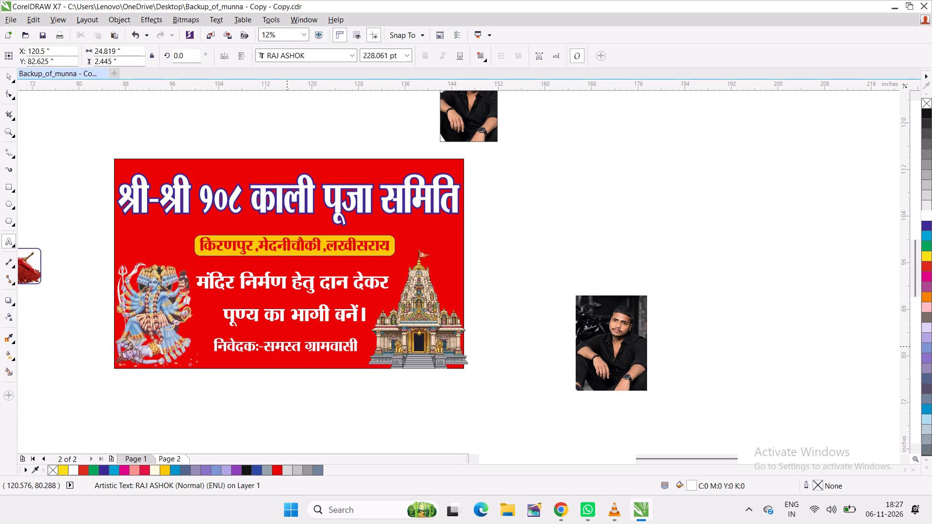
{"action": "left_click_drag", "start_coordinate": [287, 346], "coordinate": [286, 346]}
{"action": "left_click_drag", "start_coordinate": [362, 358], "coordinate": [368, 363]}
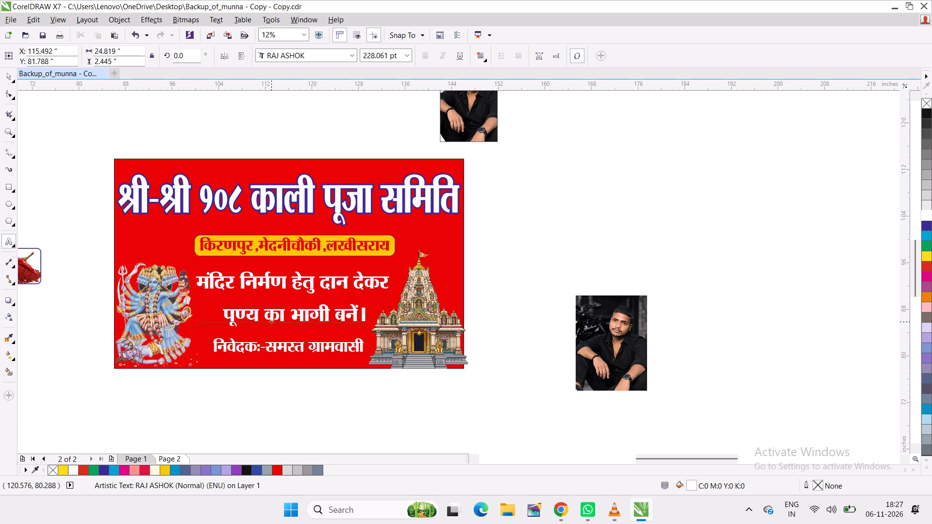
{"action": "left_click", "coordinate": [290, 358]}
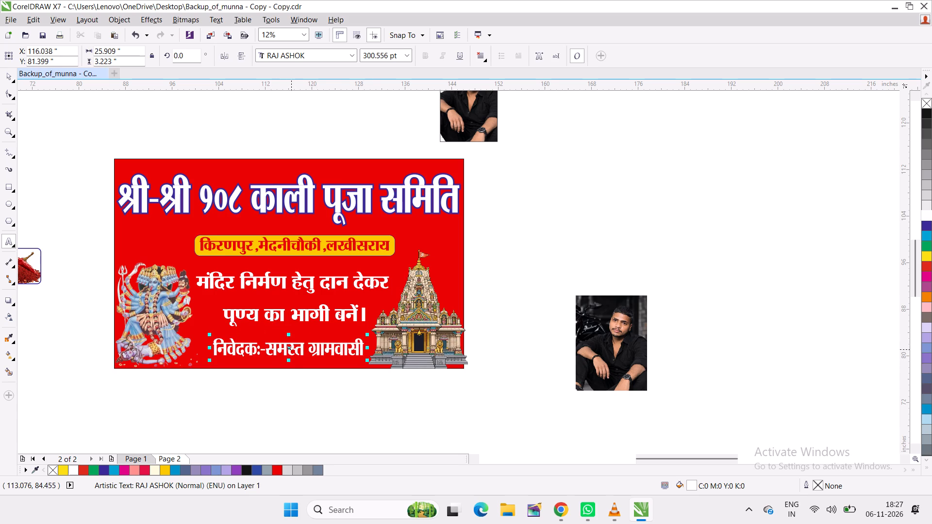
{"action": "left_click", "coordinate": [288, 347]}
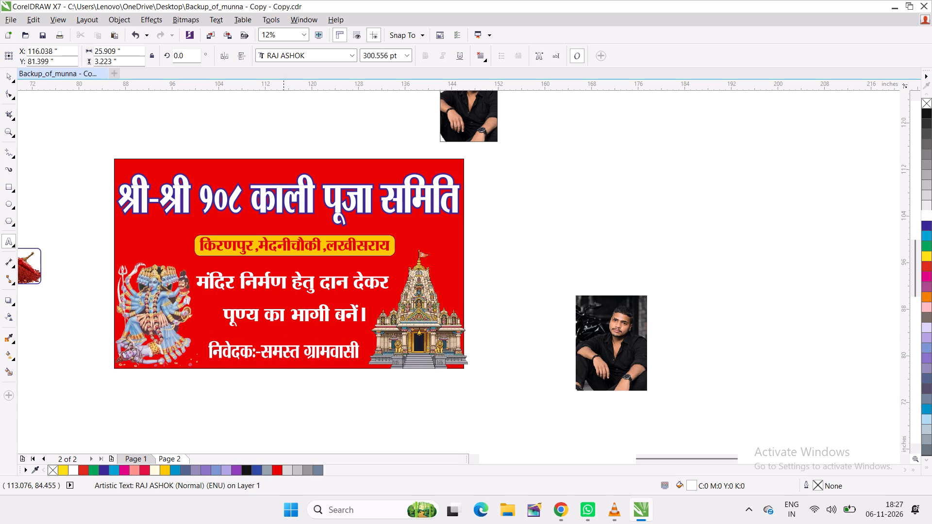
{"action": "left_click", "coordinate": [274, 394]}
Apply a yellow fill and yellow outline to the entire निवेदकः-समस्त ग्रामवासी line.
{"action": "double_click", "coordinate": [252, 347]}
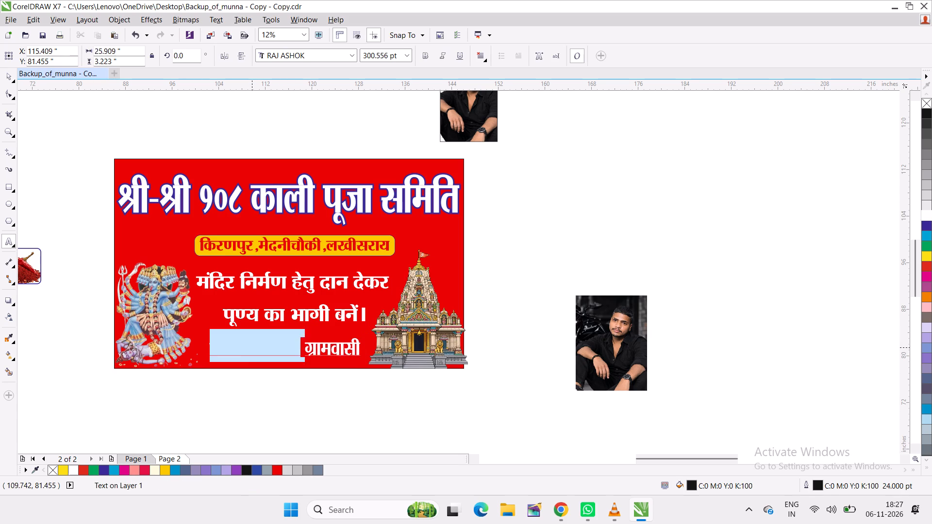
{"action": "key", "text": "ctrl+a"}
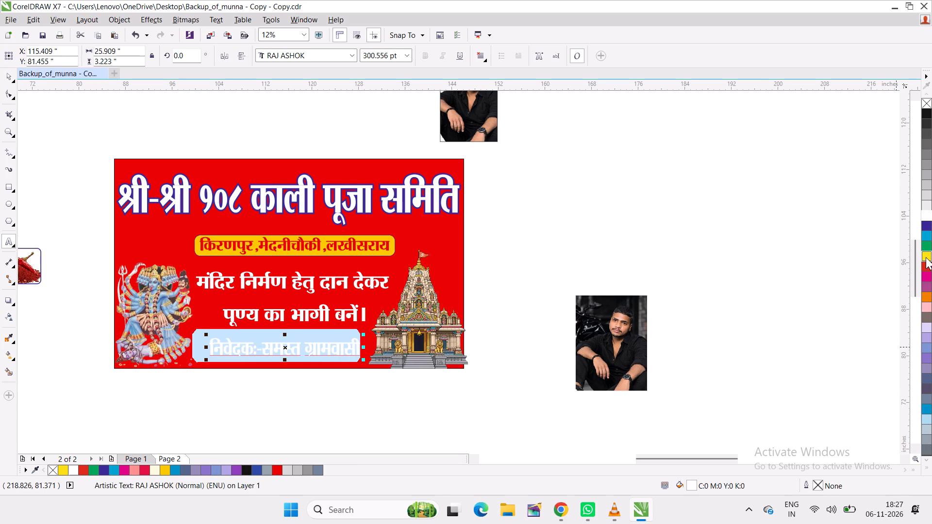
{"action": "left_click", "coordinate": [926, 257]}
{"action": "right_click", "coordinate": [926, 257]}
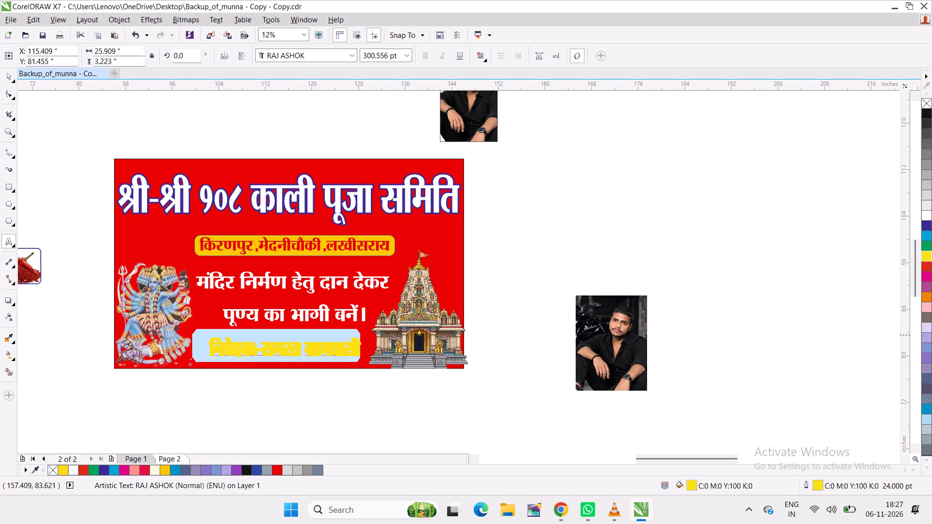
{"action": "right_click", "coordinate": [931, 259]}
{"action": "left_click", "coordinate": [931, 259]}
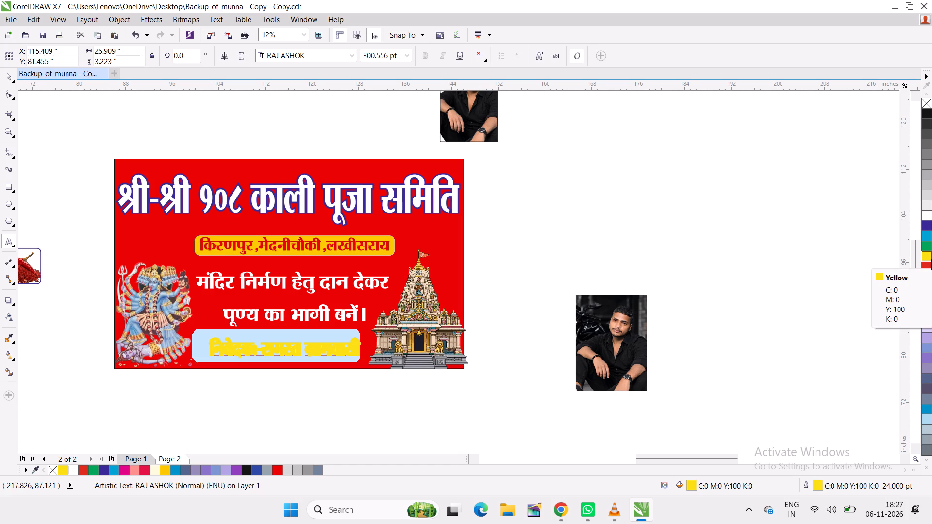
Set the outline width of the निवेदकः-समस्त ग्रामवासी text to None in its text properties.
{"action": "key", "text": "ctrl+t"}
{"action": "left_click", "coordinate": [833, 208]}
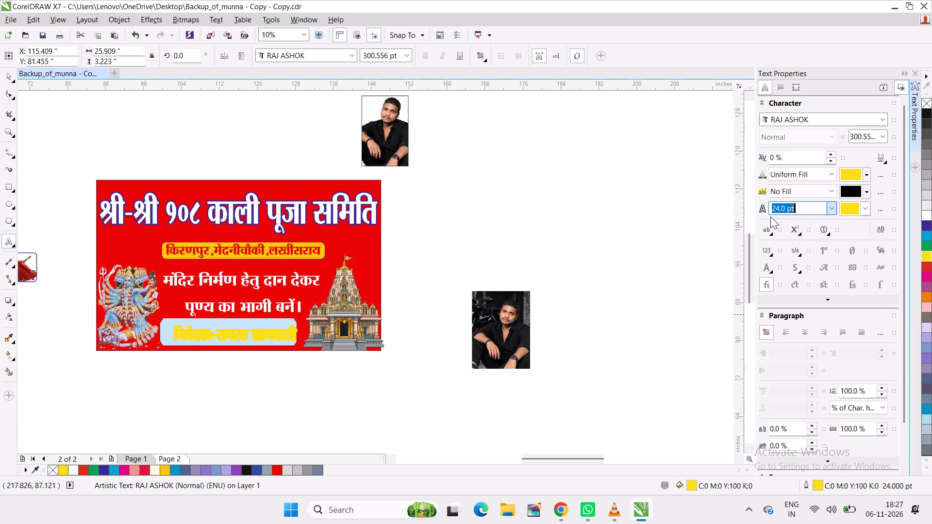
{"action": "left_click", "coordinate": [773, 218]}
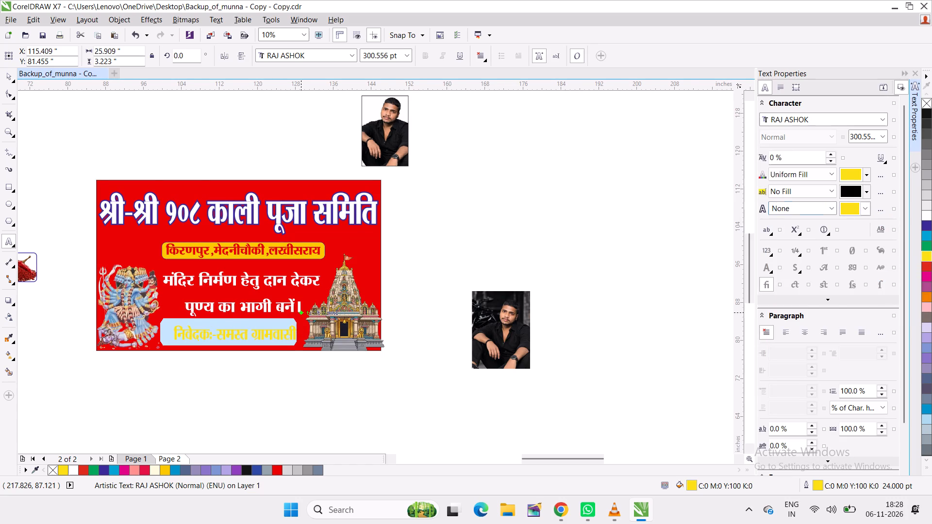
{"action": "scroll", "coordinate": [237, 328], "scroll_direction": "up", "scroll_amount": 1}
{"action": "left_click", "coordinate": [254, 413]}
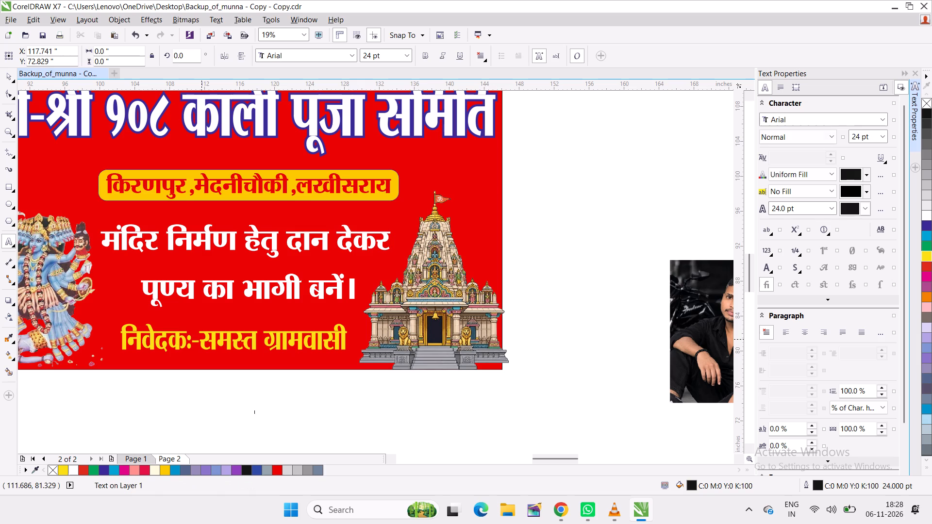
Bring the whole banner into view and capture a rectangular screenshot covering it from corner to corner.
{"action": "left_click_drag", "start_coordinate": [63, 417], "coordinate": [12, 415]}
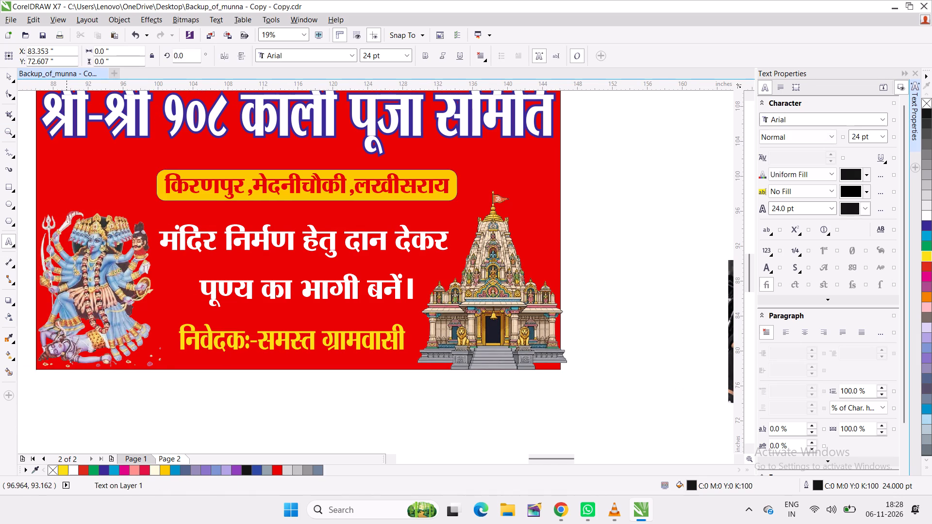
{"action": "left_click_drag", "start_coordinate": [30, 106], "coordinate": [29, 93]}
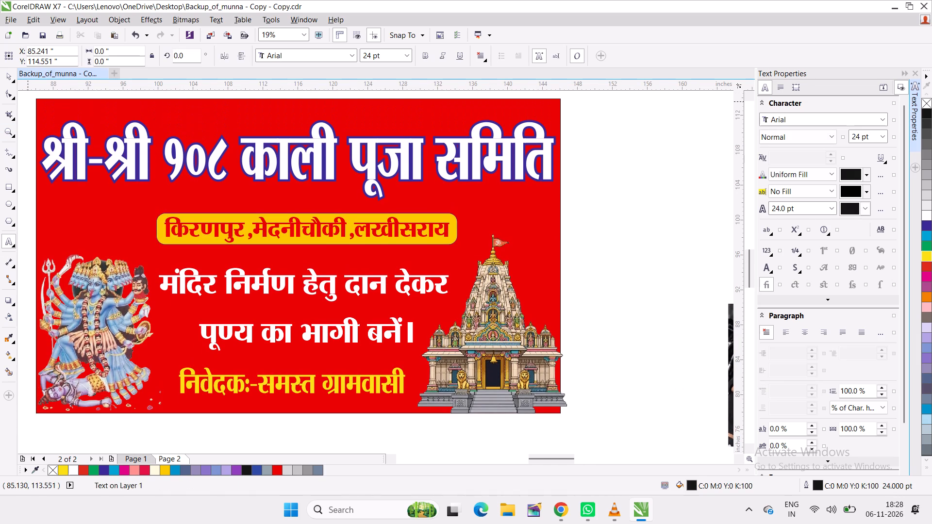
{"action": "key", "text": "shift+super+s"}
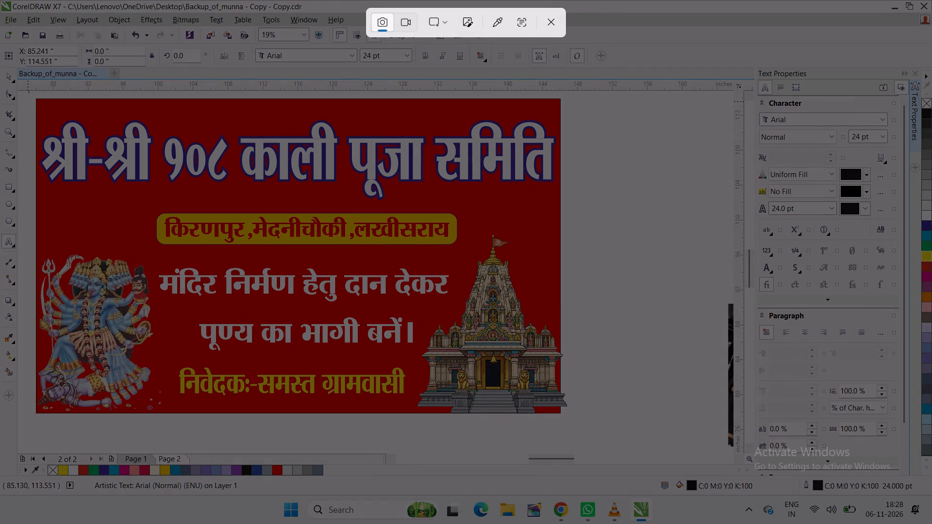
{"action": "left_click_drag", "start_coordinate": [33, 96], "coordinate": [510, 400]}
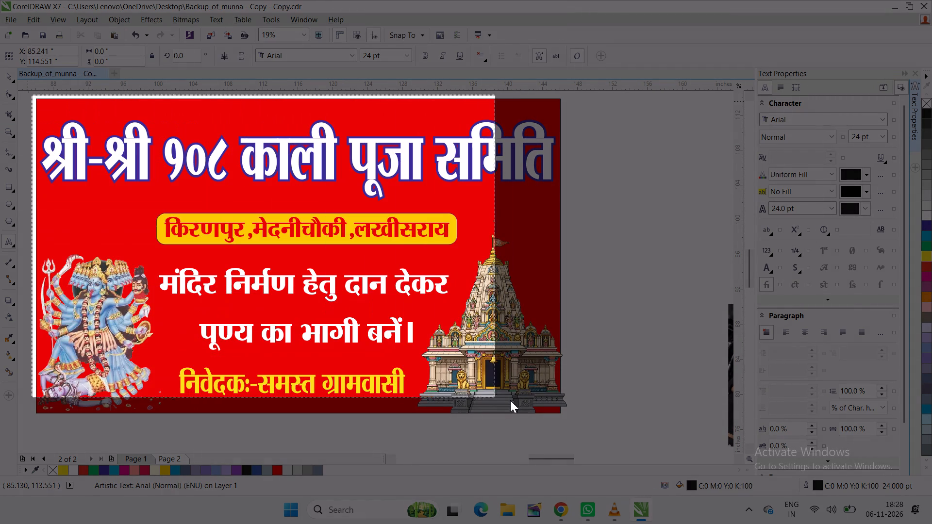
{"action": "left_click_drag", "start_coordinate": [510, 400], "coordinate": [563, 417]}
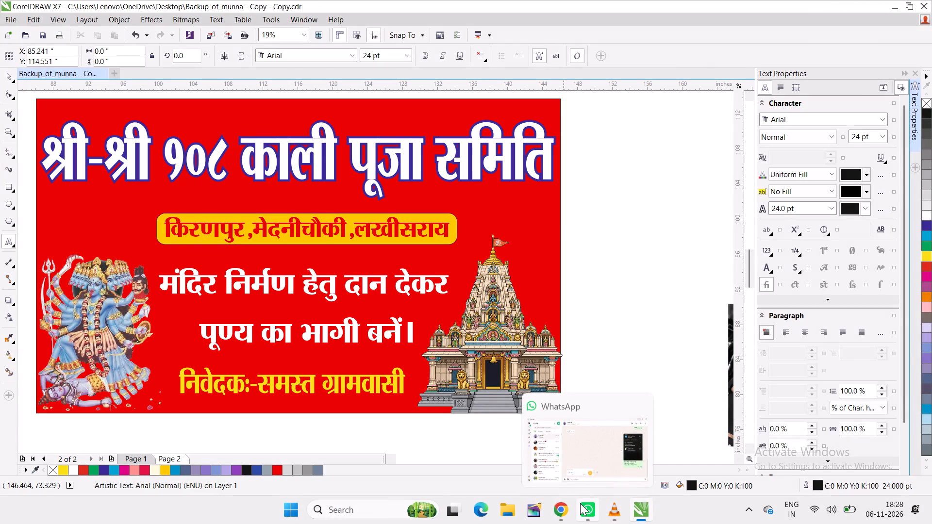
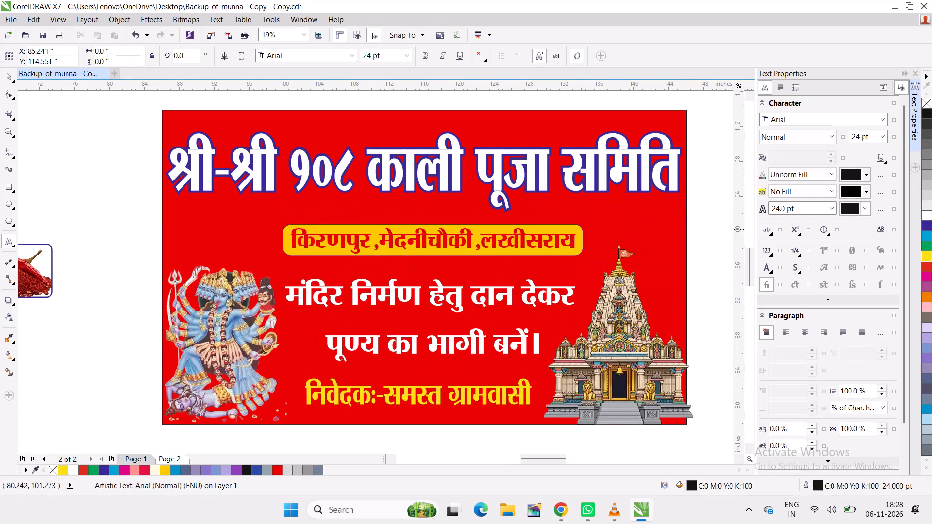
Save the current drawing with the finished Kali Puja banner.
{"action": "scroll", "coordinate": [346, 272], "scroll_direction": "down", "scroll_amount": 1}
{"action": "scroll", "coordinate": [364, 272], "scroll_direction": "up", "scroll_amount": 1}
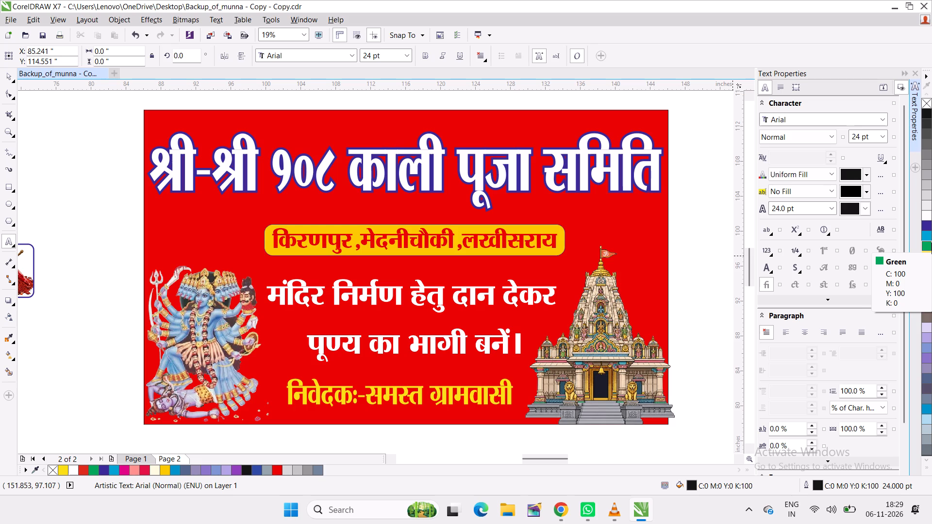
{"action": "key", "text": "ctrl+s"}
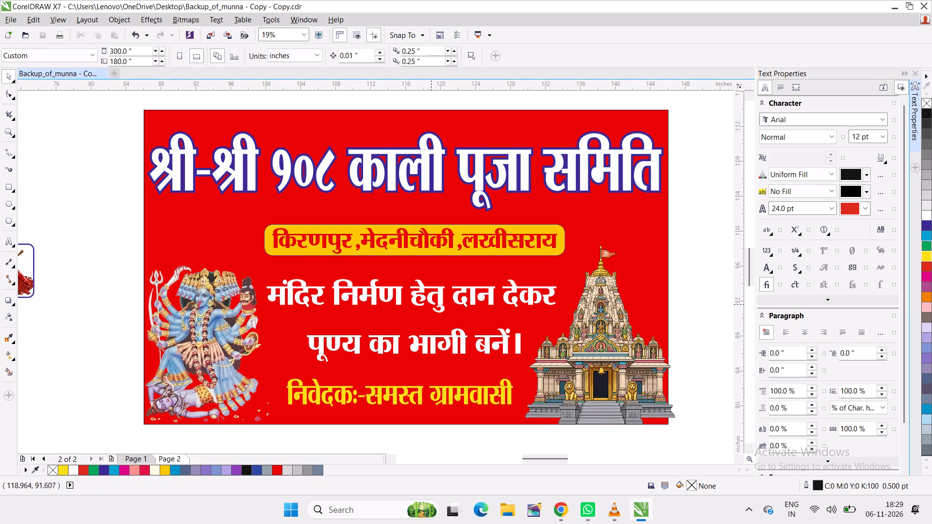
{"action": "left_click", "coordinate": [426, 291]}
{"action": "key", "text": "ctrl+s"}
{"action": "key", "text": "ctrl+s"}
{"action": "key", "text": "ctrl+s"}
{"action": "left_click", "coordinate": [116, 221], "text": "ctrl"}
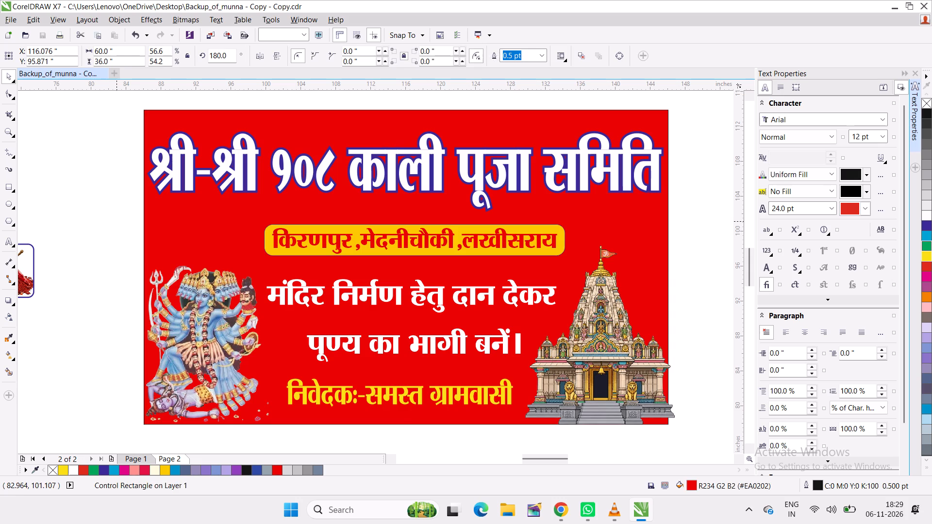
{"action": "key", "text": "ctrl+s"}
{"action": "key", "text": "ctrl+s"}
{"action": "key", "text": "ctrl+s"}
{"action": "key", "text": "ctrl+s"}
Select all the objects of the Kali Puja banner together and copy them.
{"action": "left_click_drag", "start_coordinate": [138, 100], "coordinate": [448, 332]}
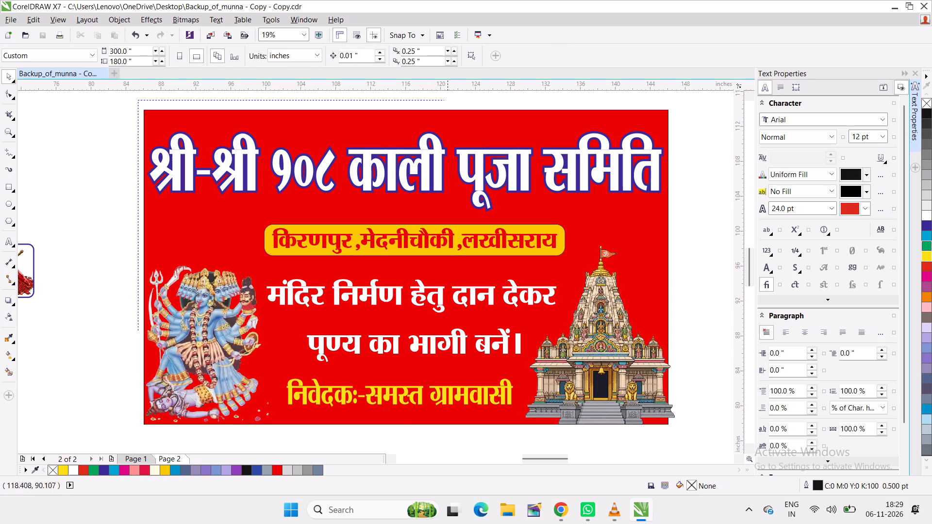
{"action": "left_click_drag", "start_coordinate": [448, 332], "coordinate": [692, 441]}
{"action": "key", "text": "ctrl+c"}
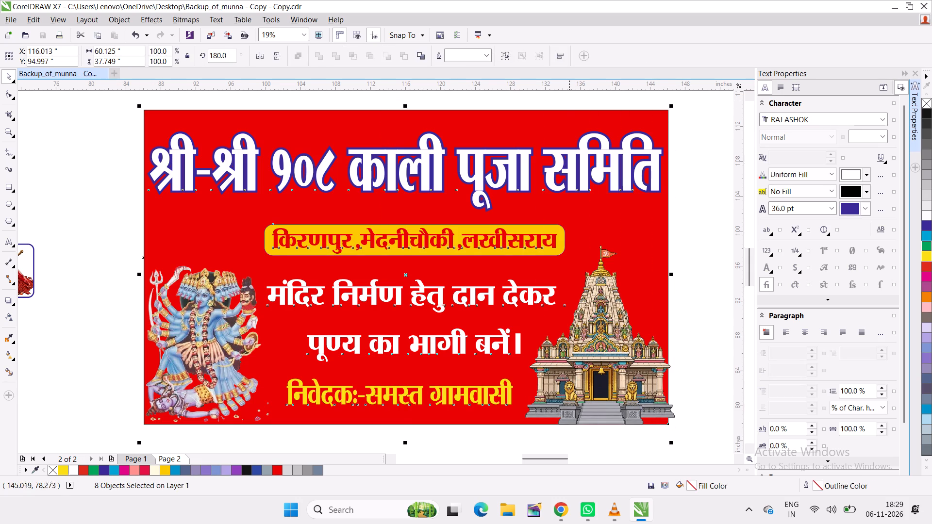
Save the drawing again and clear the selection of the banner objects.
{"action": "key", "text": "ctrl+s"}
{"action": "key", "text": "ctrl+s"}
{"action": "key", "text": "ctrl+s"}
{"action": "key", "text": "ctrl+s"}
{"action": "left_click", "coordinate": [712, 335], "text": "ctrl"}
{"action": "key", "text": "ctrl+s"}
{"action": "key", "text": "ctrl+s"}
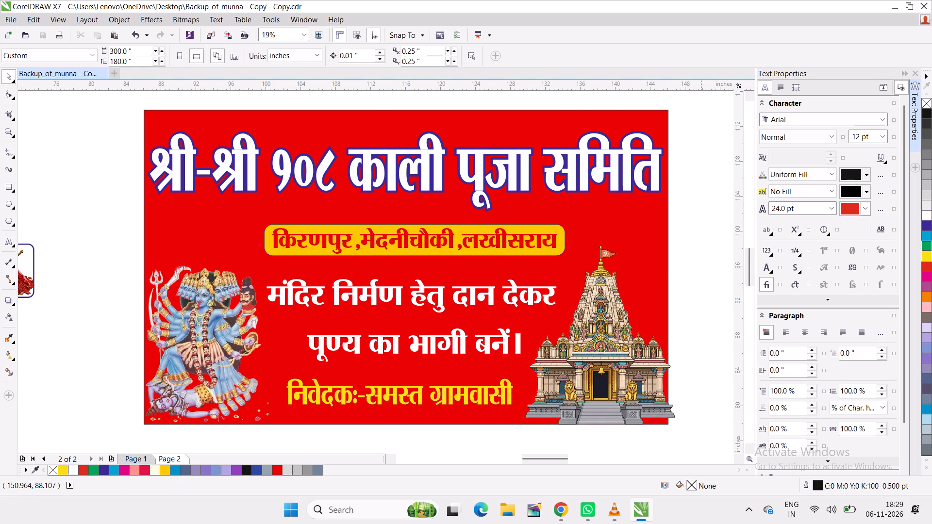
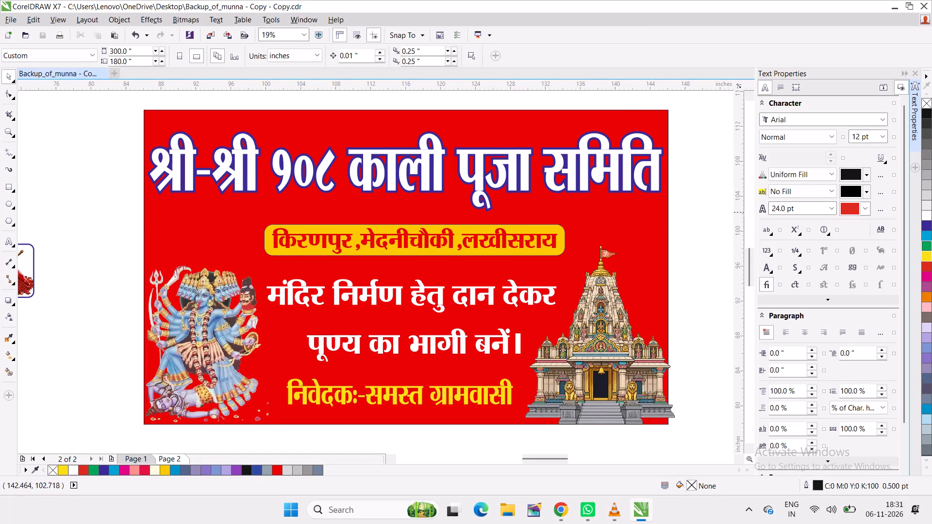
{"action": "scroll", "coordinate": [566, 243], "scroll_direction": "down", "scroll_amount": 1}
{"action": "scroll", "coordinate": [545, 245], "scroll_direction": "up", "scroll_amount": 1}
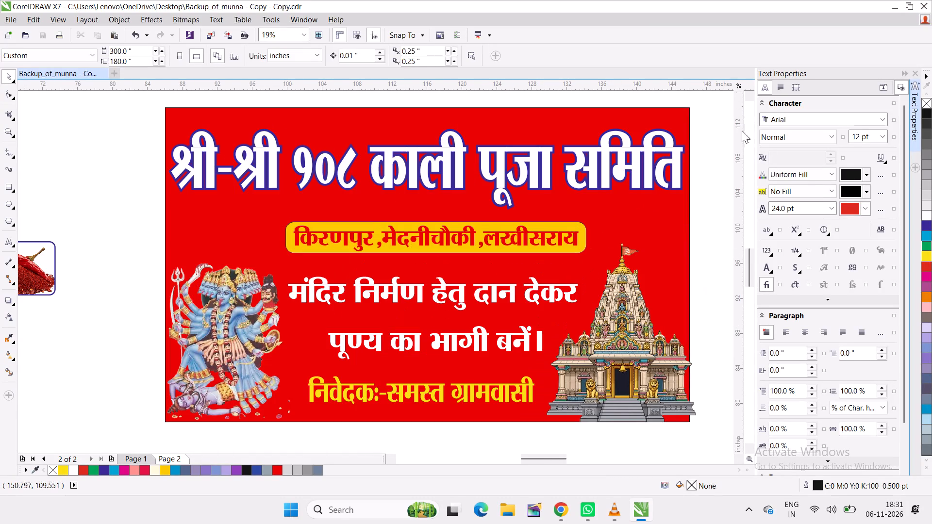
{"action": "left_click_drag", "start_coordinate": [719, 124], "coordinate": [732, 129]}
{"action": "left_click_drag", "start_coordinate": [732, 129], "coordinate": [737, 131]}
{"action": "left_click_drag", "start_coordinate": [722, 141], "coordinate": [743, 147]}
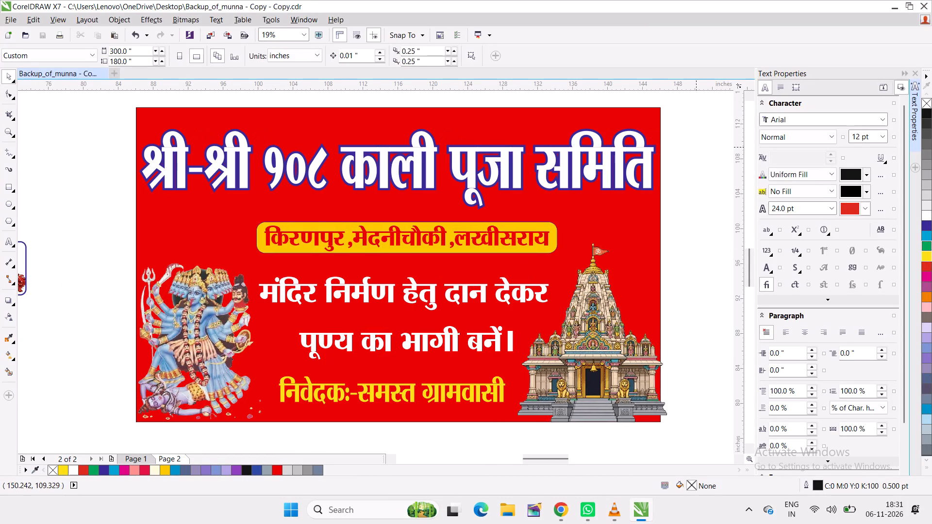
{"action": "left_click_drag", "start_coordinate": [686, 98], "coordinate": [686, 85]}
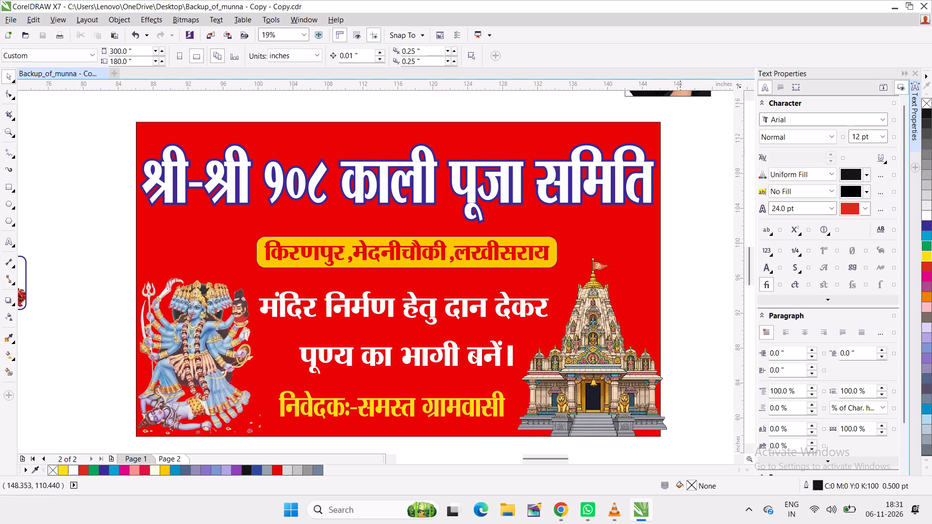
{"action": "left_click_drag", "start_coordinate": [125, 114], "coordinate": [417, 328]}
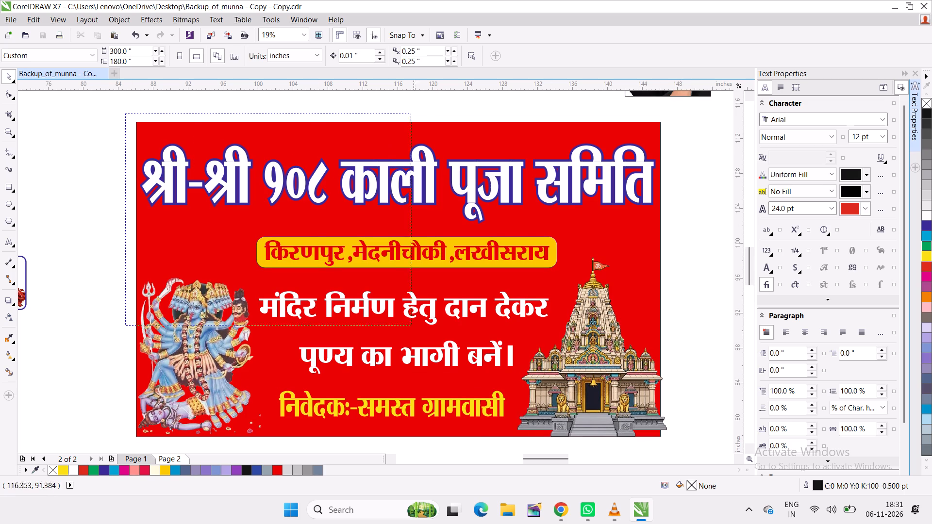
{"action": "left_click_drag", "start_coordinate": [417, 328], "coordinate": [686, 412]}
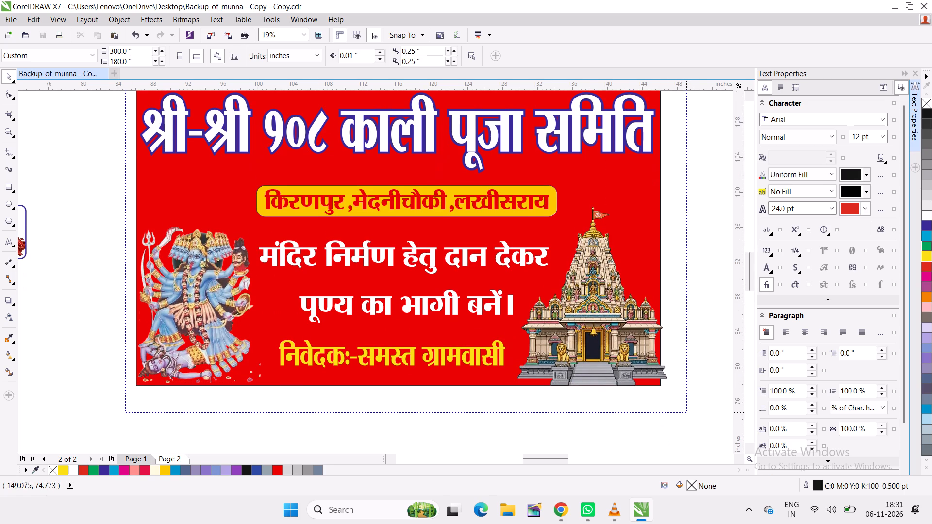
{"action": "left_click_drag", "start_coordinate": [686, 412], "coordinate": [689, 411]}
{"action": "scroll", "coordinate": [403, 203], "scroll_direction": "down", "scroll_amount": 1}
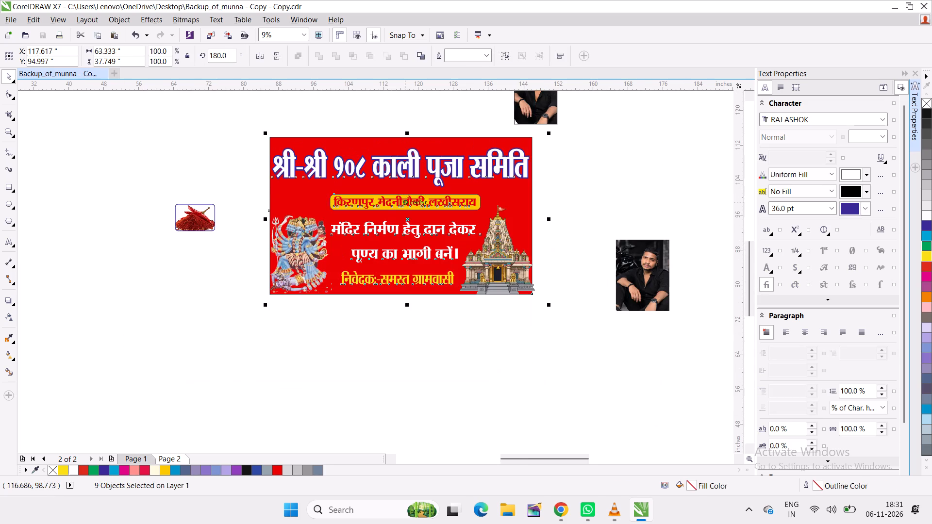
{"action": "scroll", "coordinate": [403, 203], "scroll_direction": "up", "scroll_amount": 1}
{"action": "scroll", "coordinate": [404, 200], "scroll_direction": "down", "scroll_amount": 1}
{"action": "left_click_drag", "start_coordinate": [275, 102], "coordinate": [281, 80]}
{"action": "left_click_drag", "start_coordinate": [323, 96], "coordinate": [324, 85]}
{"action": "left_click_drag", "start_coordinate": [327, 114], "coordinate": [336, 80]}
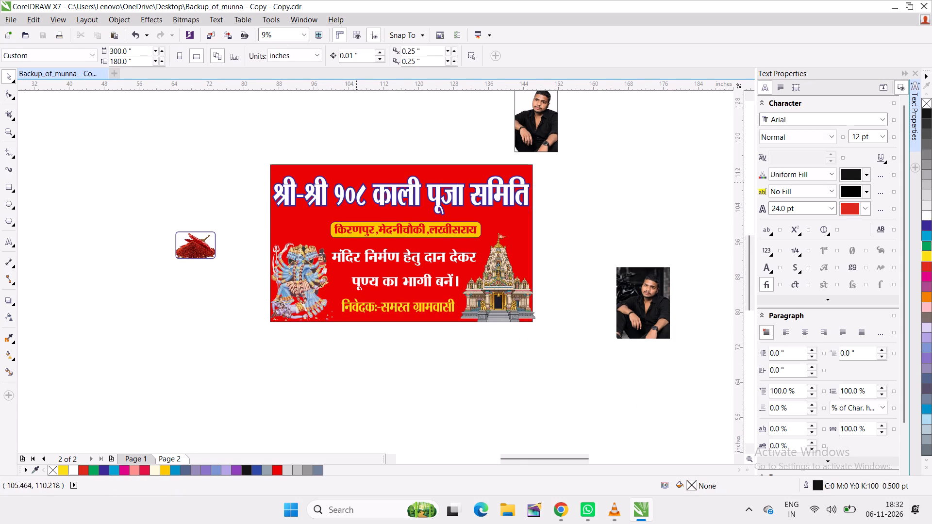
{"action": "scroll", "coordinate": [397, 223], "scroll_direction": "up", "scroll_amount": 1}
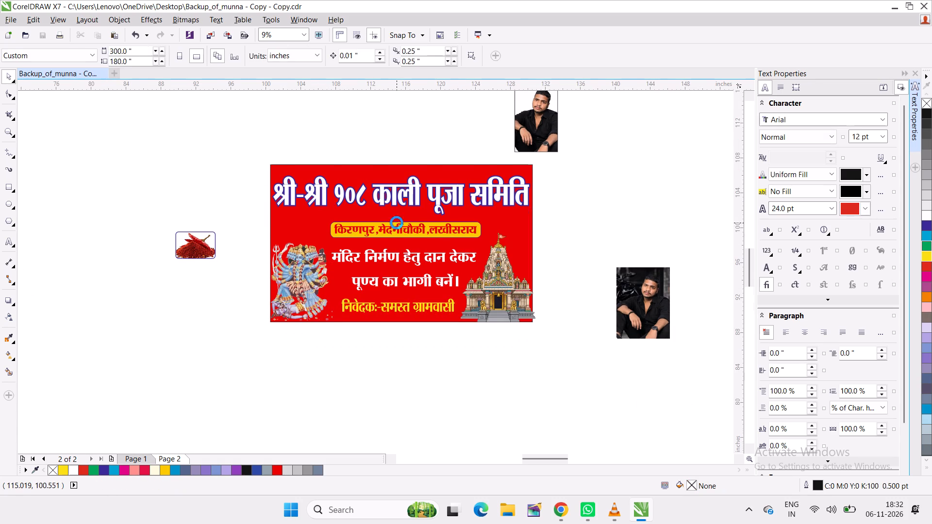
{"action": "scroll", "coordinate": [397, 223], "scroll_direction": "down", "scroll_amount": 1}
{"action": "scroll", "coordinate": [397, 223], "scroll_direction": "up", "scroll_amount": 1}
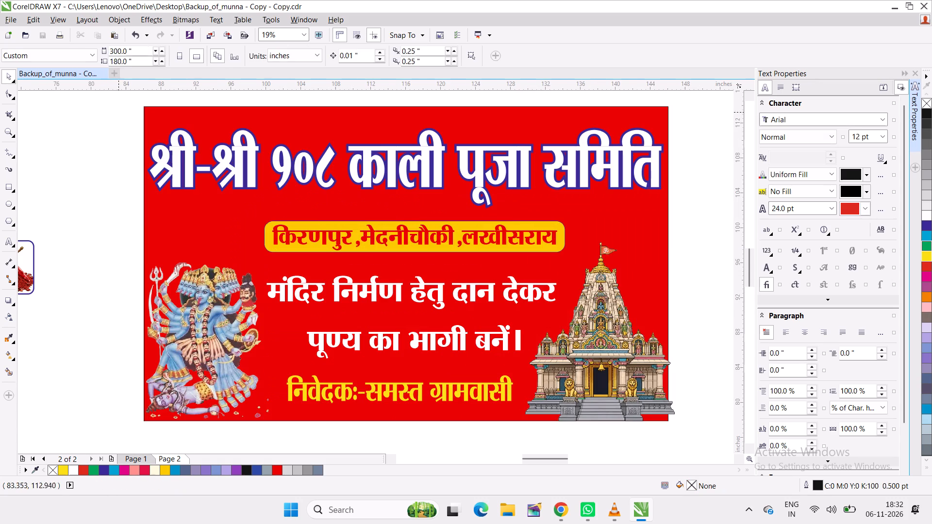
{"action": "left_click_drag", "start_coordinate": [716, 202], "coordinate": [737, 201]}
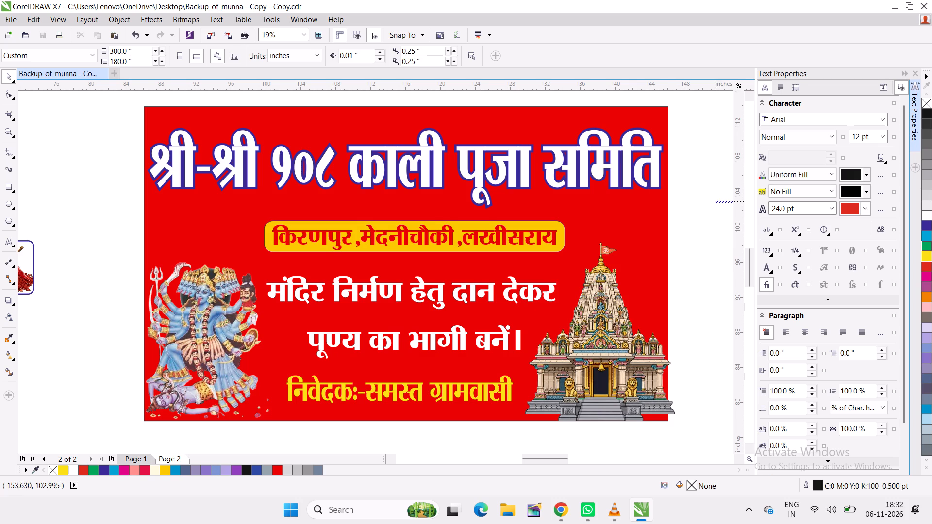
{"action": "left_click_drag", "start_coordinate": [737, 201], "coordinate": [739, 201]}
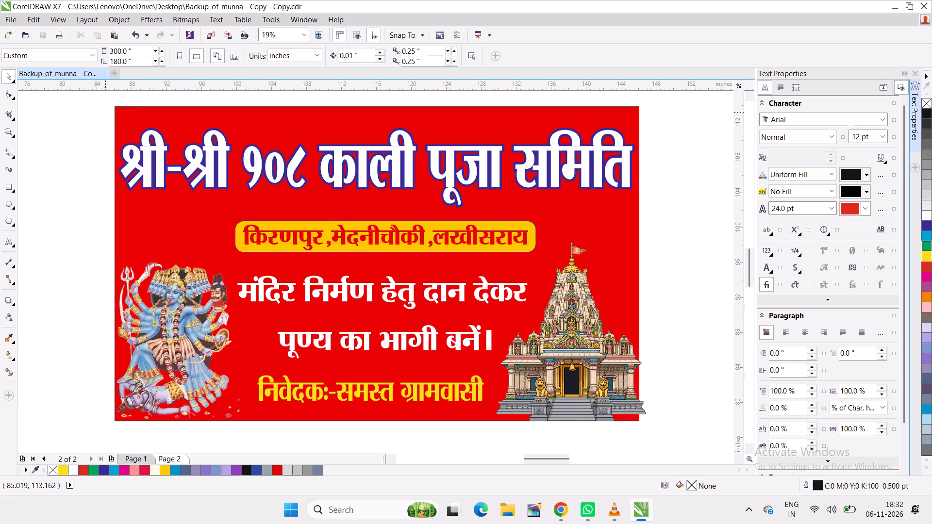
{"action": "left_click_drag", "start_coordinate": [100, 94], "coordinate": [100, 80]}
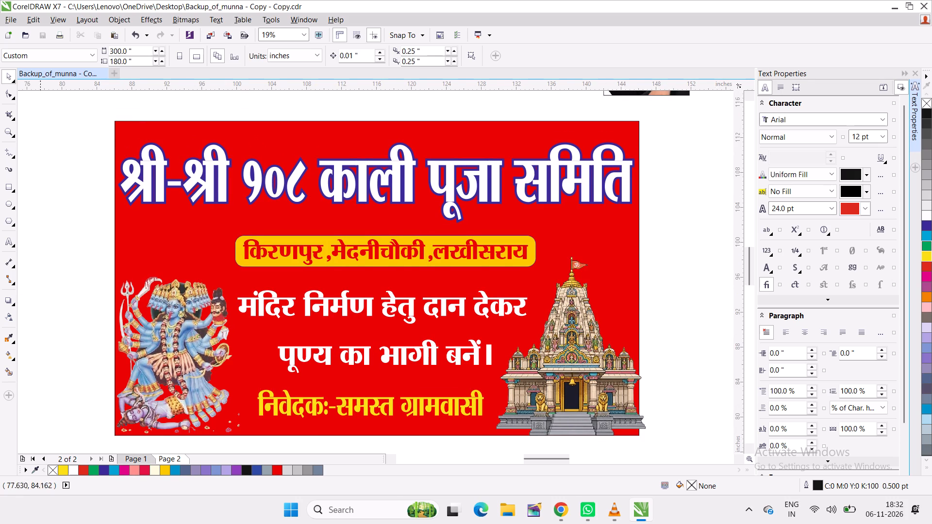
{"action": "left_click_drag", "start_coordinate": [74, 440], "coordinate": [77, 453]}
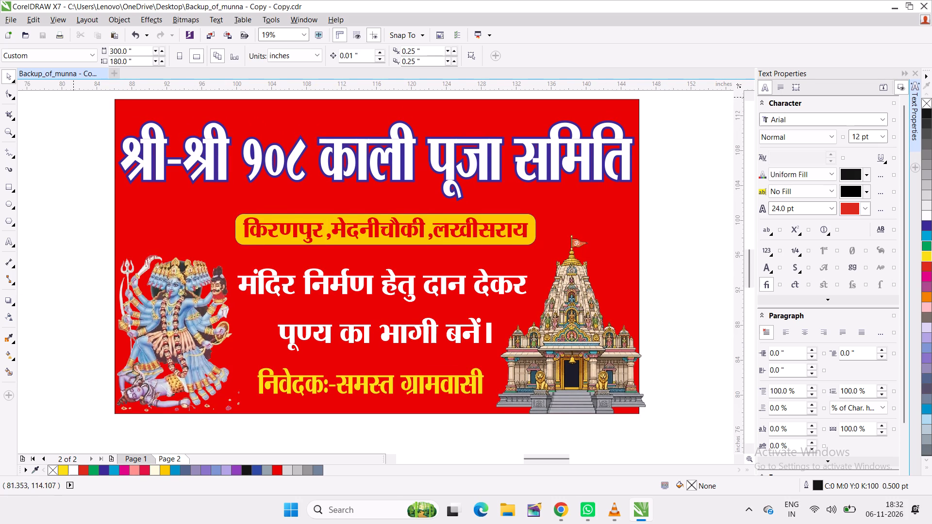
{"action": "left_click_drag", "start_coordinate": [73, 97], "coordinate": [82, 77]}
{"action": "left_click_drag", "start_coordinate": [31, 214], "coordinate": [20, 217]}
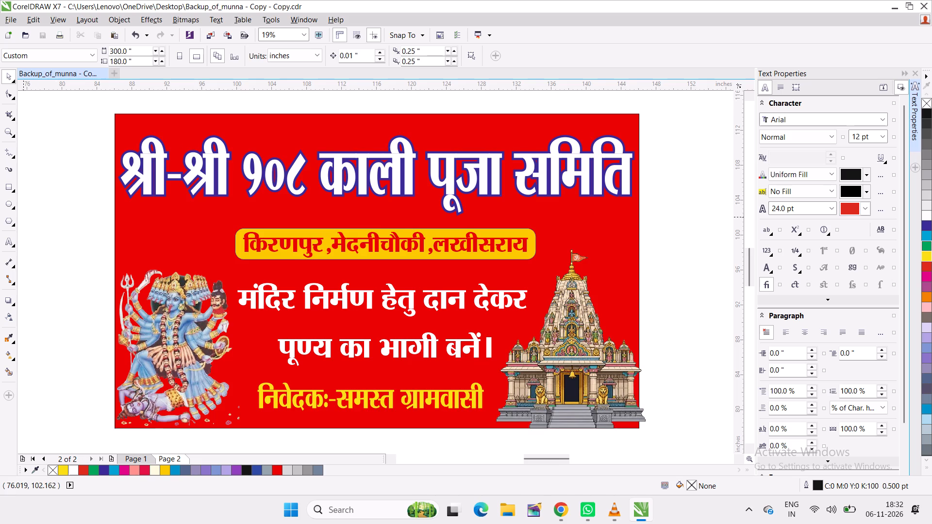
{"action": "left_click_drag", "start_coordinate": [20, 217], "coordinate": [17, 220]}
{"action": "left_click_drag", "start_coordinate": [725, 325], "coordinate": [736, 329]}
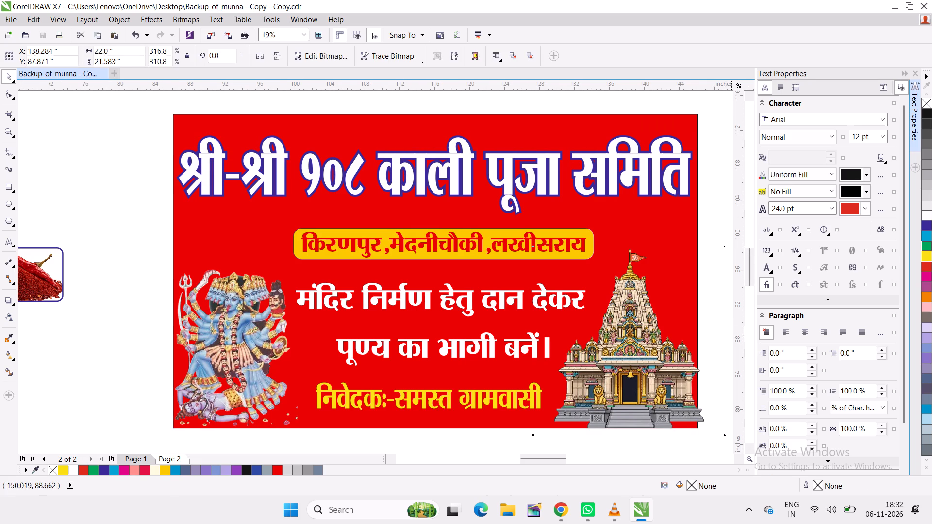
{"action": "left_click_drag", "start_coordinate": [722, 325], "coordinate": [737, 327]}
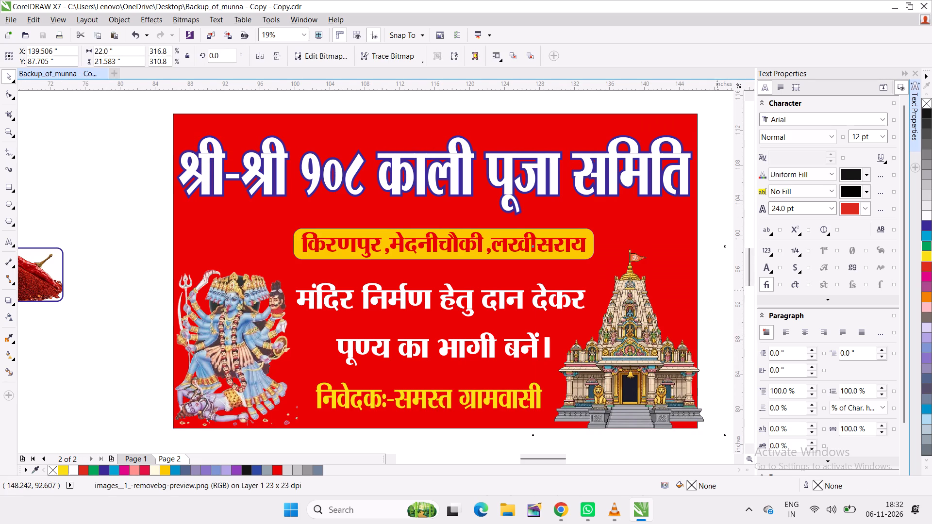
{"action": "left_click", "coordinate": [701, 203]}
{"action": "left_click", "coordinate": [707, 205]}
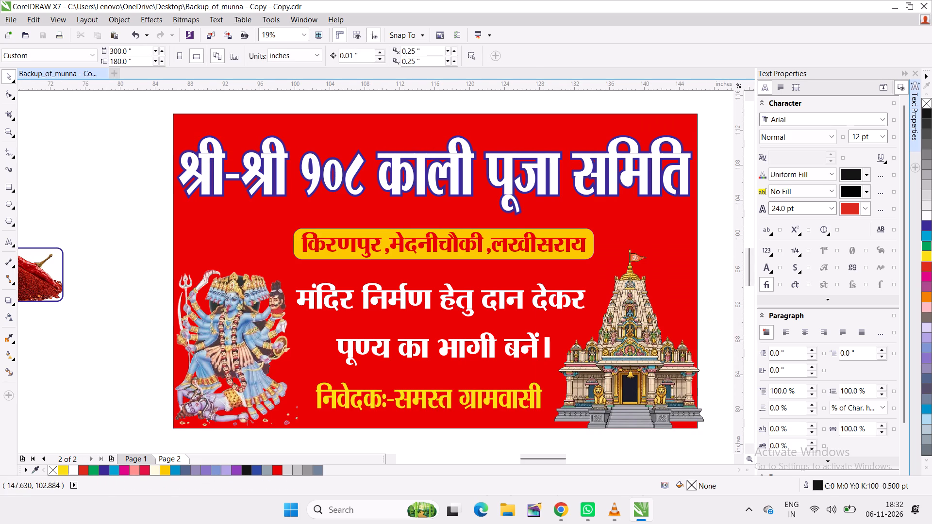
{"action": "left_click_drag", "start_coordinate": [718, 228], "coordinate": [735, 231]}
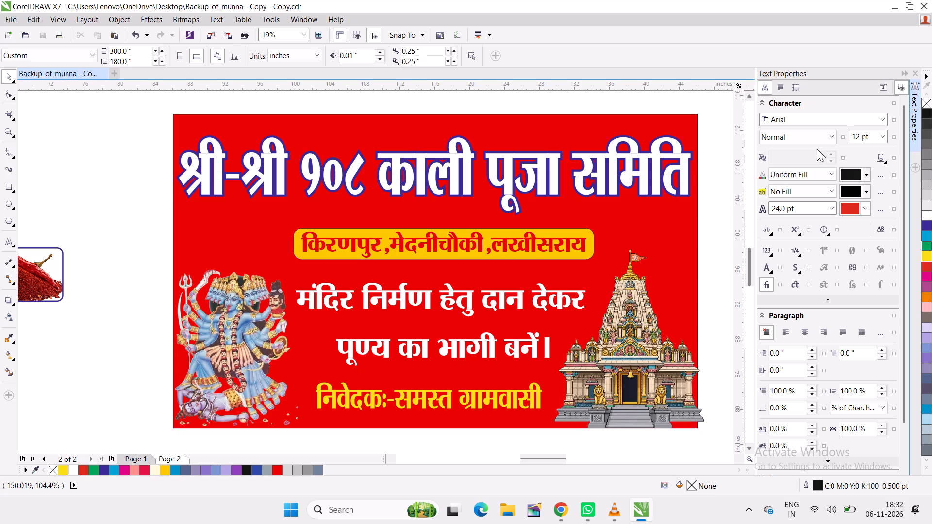
Close the Text Properties docker to widen the drawing area around the banner.
{"action": "left_click", "coordinate": [913, 72]}
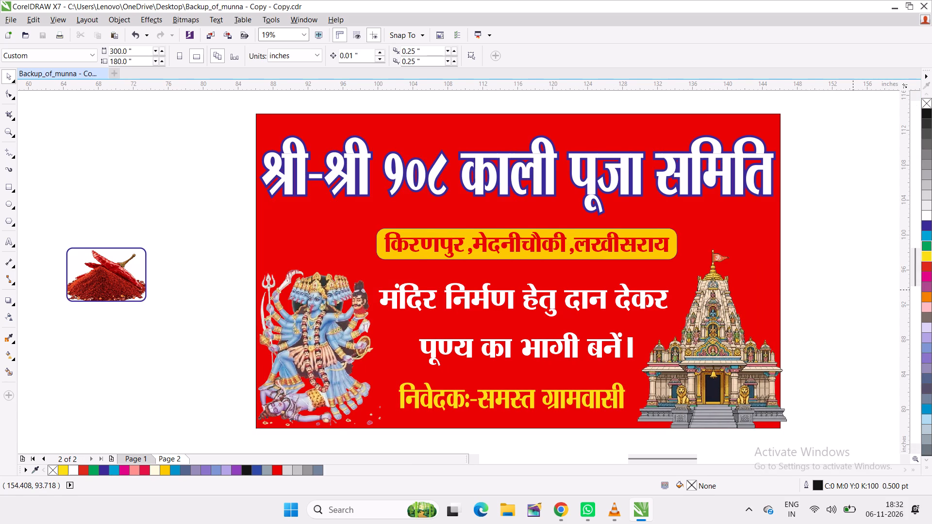
{"action": "left_click_drag", "start_coordinate": [865, 330], "coordinate": [880, 331]}
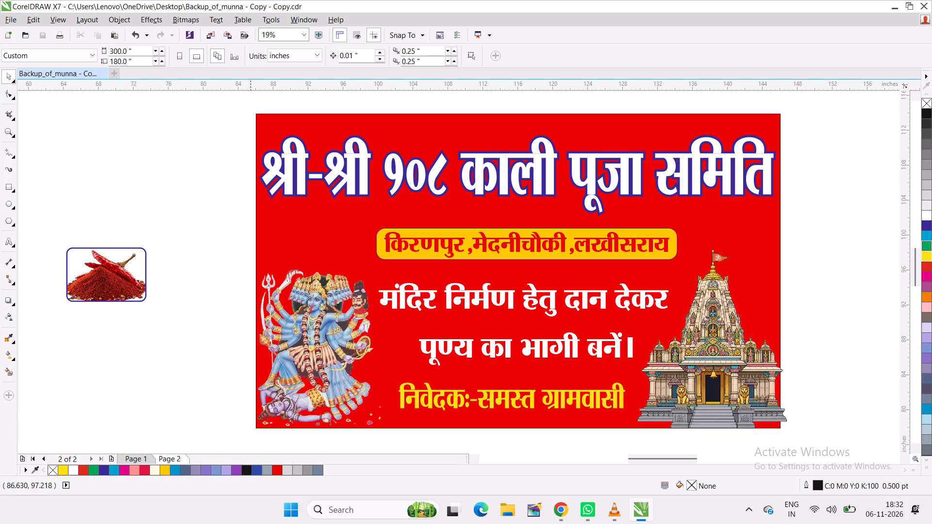
Move the goddess Kali picture off the red banner onto the empty area beside the heading.
{"action": "left_click_drag", "start_coordinate": [316, 354], "coordinate": [166, 186]}
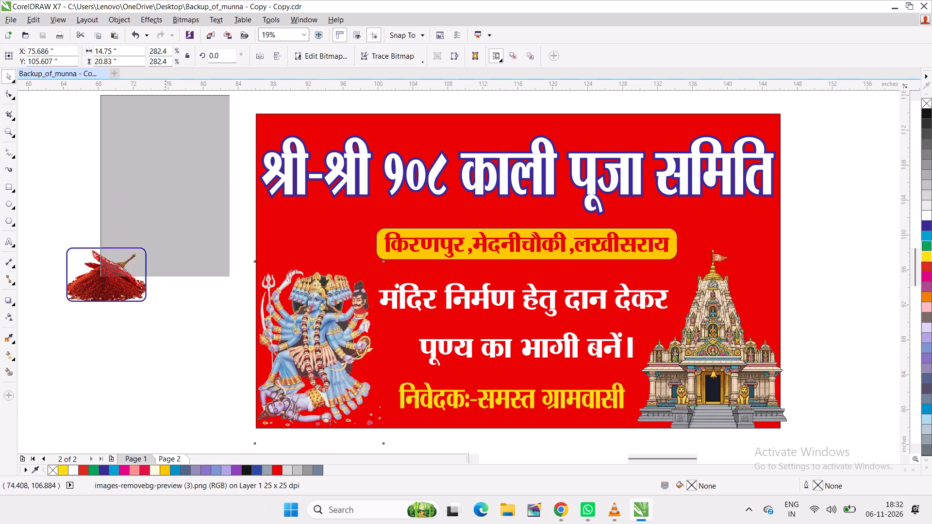
{"action": "left_click_drag", "start_coordinate": [166, 186], "coordinate": [168, 187]}
{"action": "left_click", "coordinate": [117, 327]}
{"action": "left_click_drag", "start_coordinate": [145, 192], "coordinate": [166, 185]}
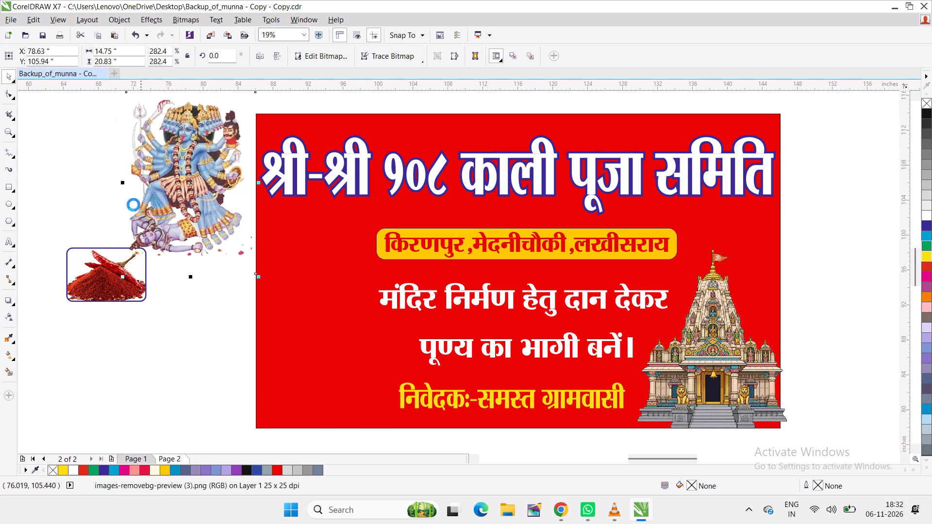
{"action": "left_click", "coordinate": [132, 327]}
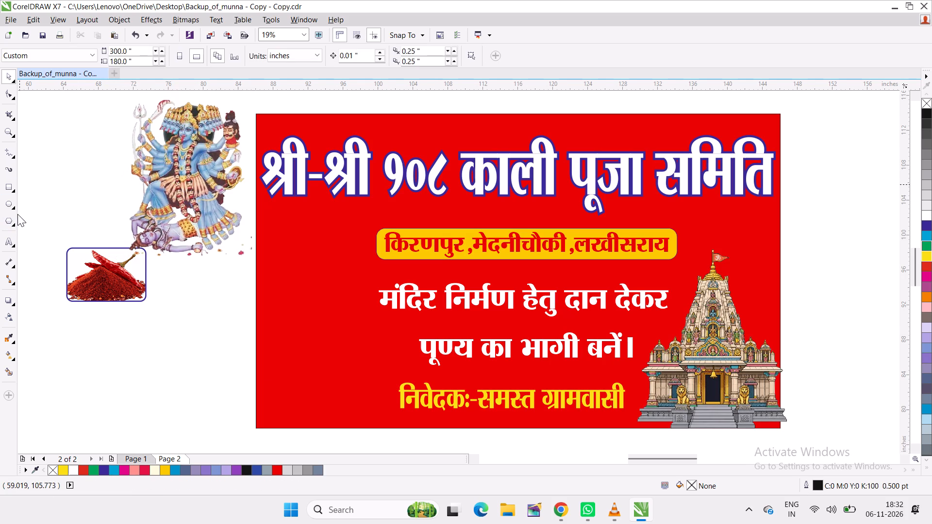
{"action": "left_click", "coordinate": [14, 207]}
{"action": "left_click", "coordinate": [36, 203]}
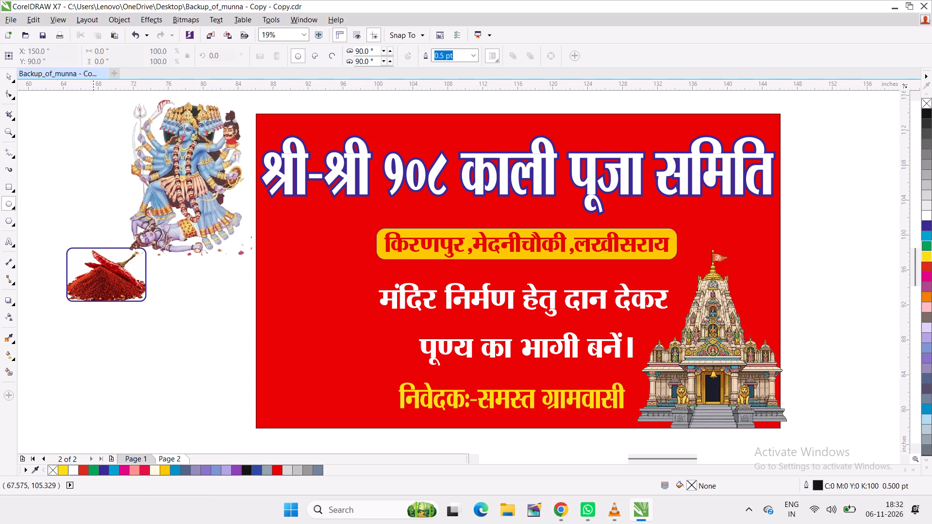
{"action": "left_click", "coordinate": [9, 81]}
Shift the goddess Kali picture slightly lower beside the banner, partly over the chilli picture, and leave it selected.
{"action": "left_click", "coordinate": [149, 147]}
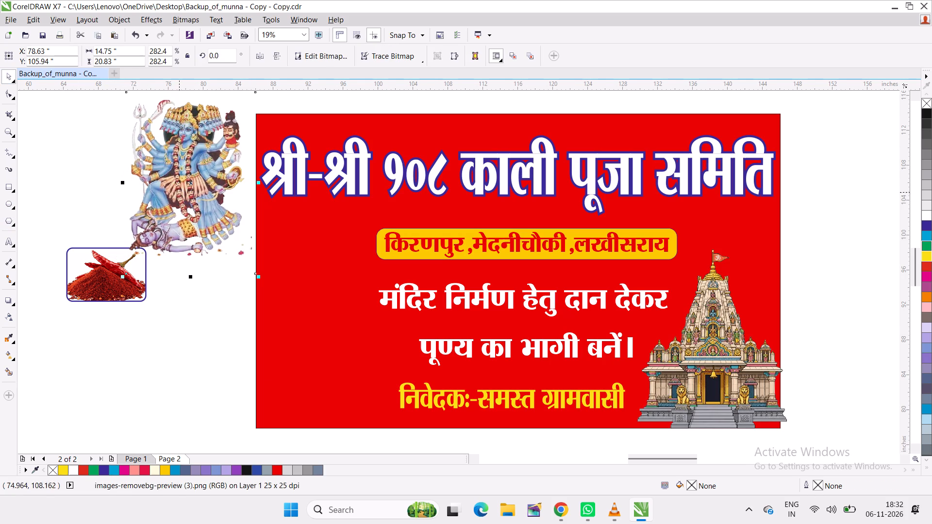
{"action": "left_click_drag", "start_coordinate": [179, 192], "coordinate": [175, 231]}
{"action": "left_click", "coordinate": [173, 230]}
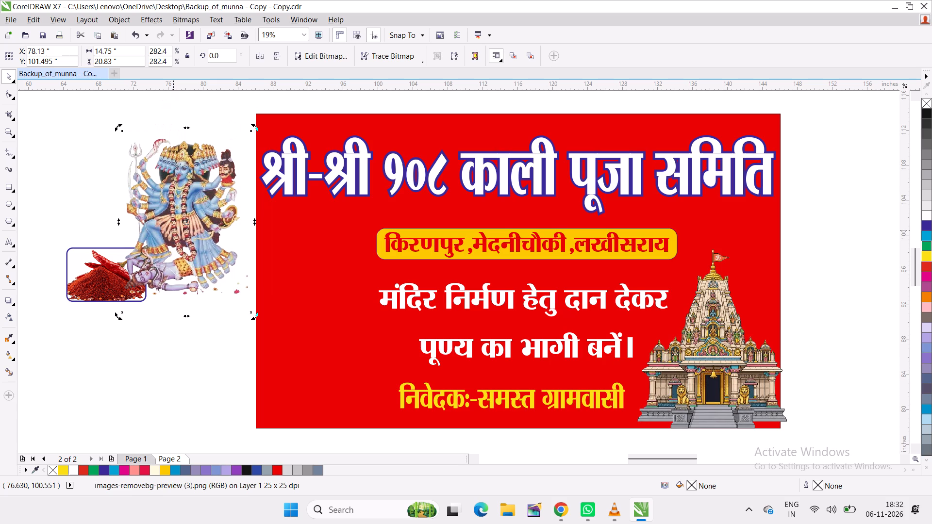
{"action": "left_click", "coordinate": [171, 341]}
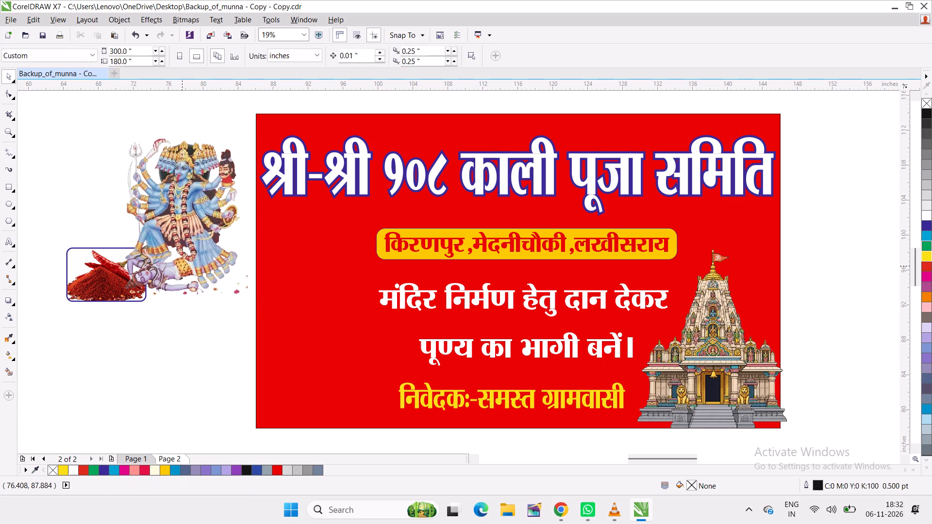
{"action": "left_click", "coordinate": [182, 265]}
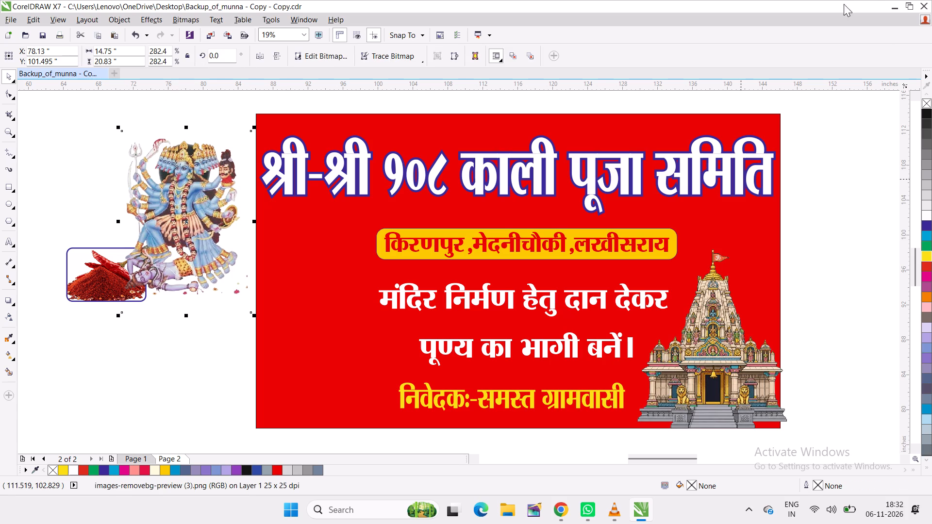
Minimise the open windows, open images-removebg-preview (3).png from the Downloads folder in the photo viewer and maximise it.
{"action": "left_click", "coordinate": [889, 7]}
{"action": "left_click", "coordinate": [867, 13]}
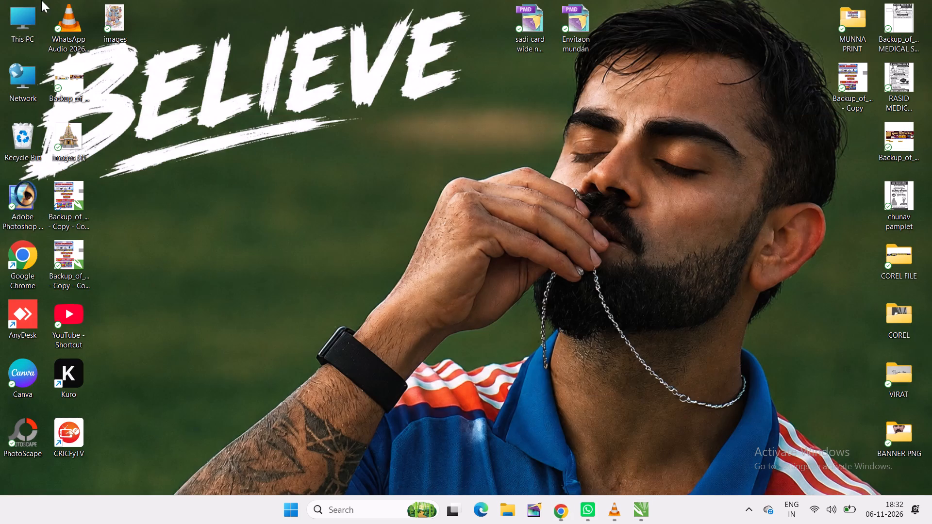
{"action": "double_click", "coordinate": [19, 15]}
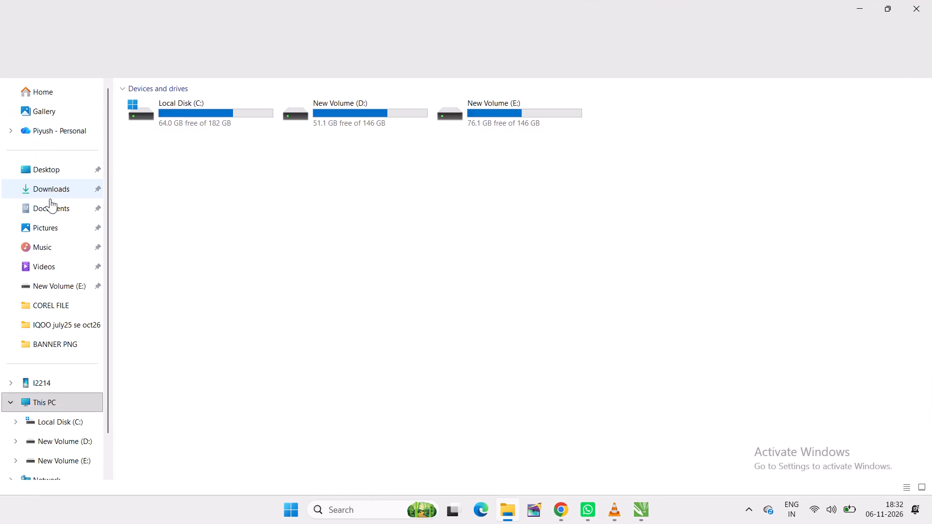
{"action": "left_click", "coordinate": [51, 199]}
{"action": "left_click", "coordinate": [51, 196]}
{"action": "left_click", "coordinate": [50, 191]}
{"action": "triple_click", "coordinate": [155, 134]}
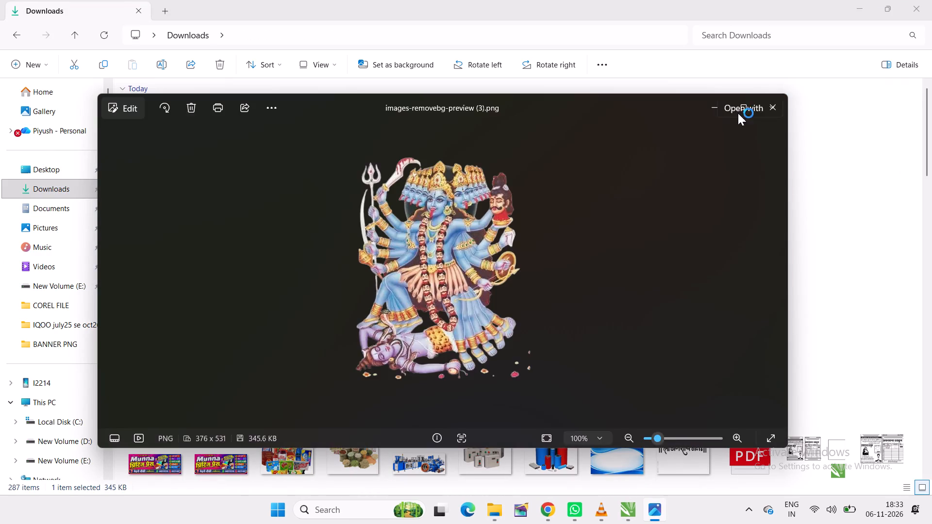
{"action": "left_click", "coordinate": [747, 114]}
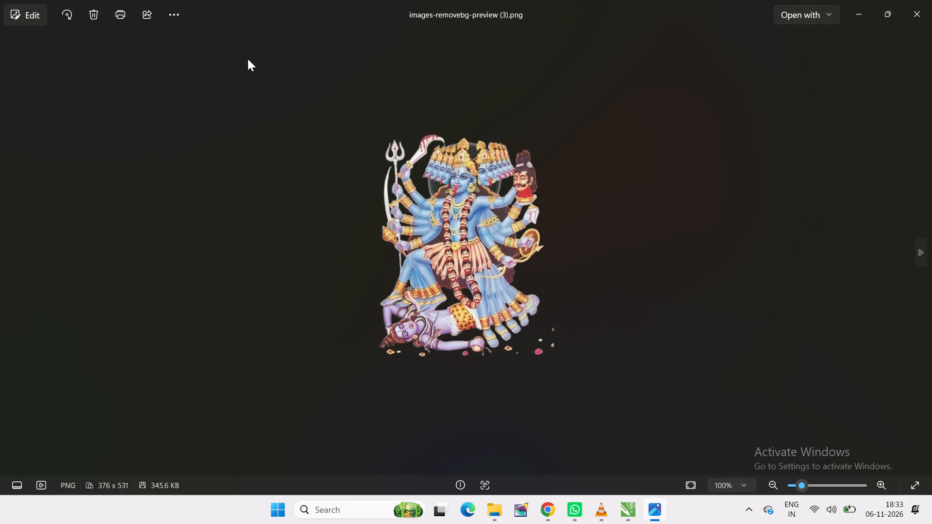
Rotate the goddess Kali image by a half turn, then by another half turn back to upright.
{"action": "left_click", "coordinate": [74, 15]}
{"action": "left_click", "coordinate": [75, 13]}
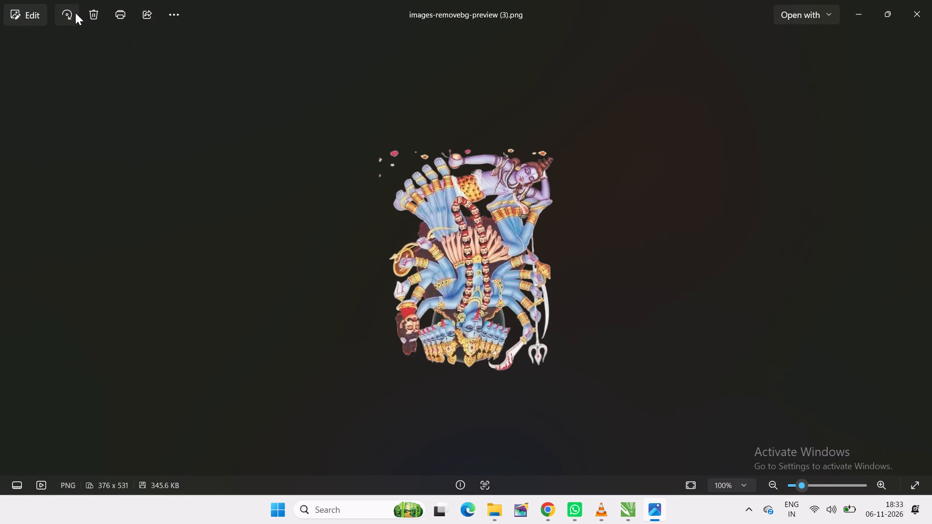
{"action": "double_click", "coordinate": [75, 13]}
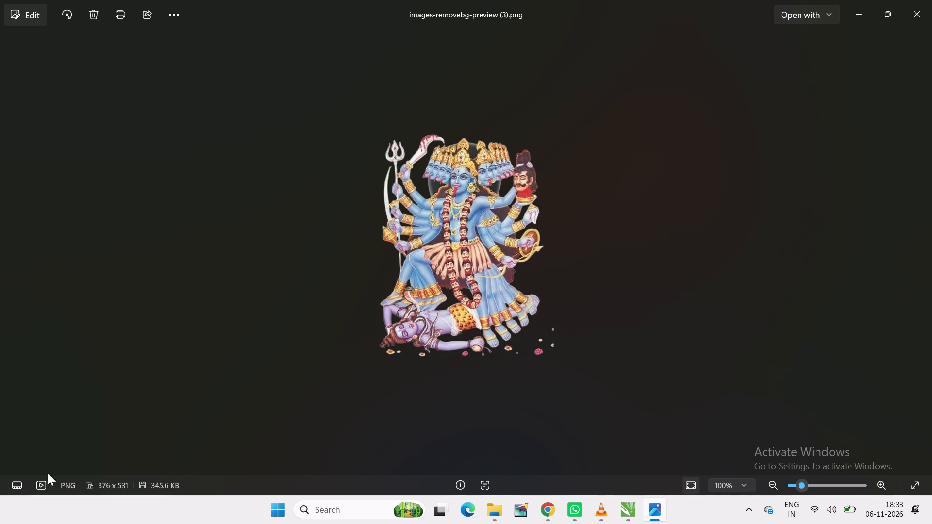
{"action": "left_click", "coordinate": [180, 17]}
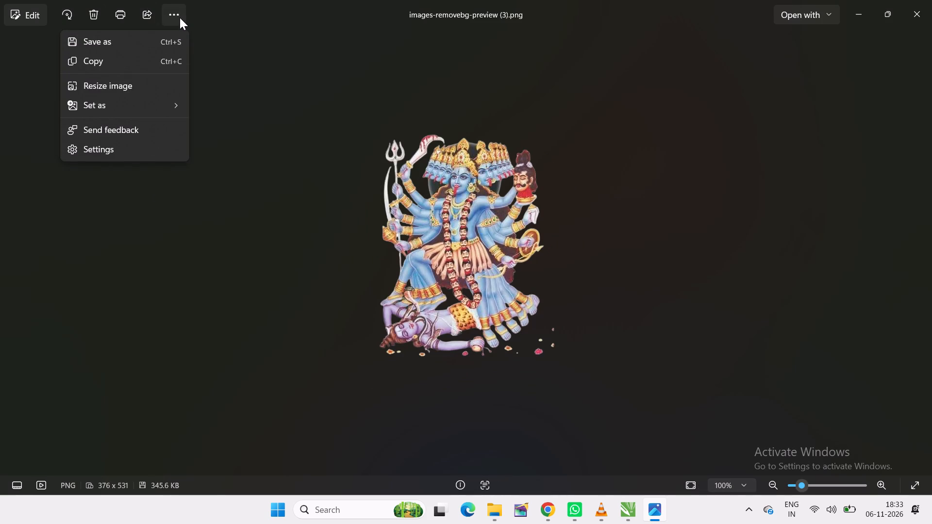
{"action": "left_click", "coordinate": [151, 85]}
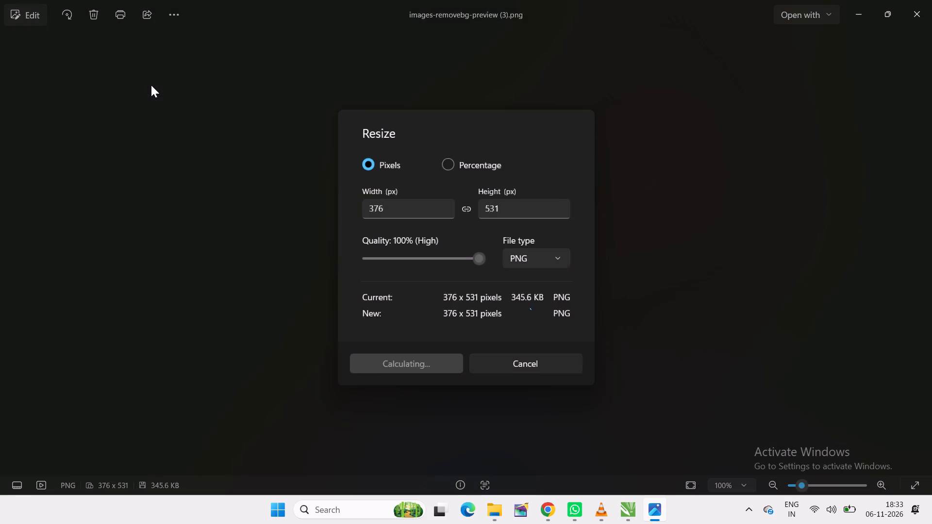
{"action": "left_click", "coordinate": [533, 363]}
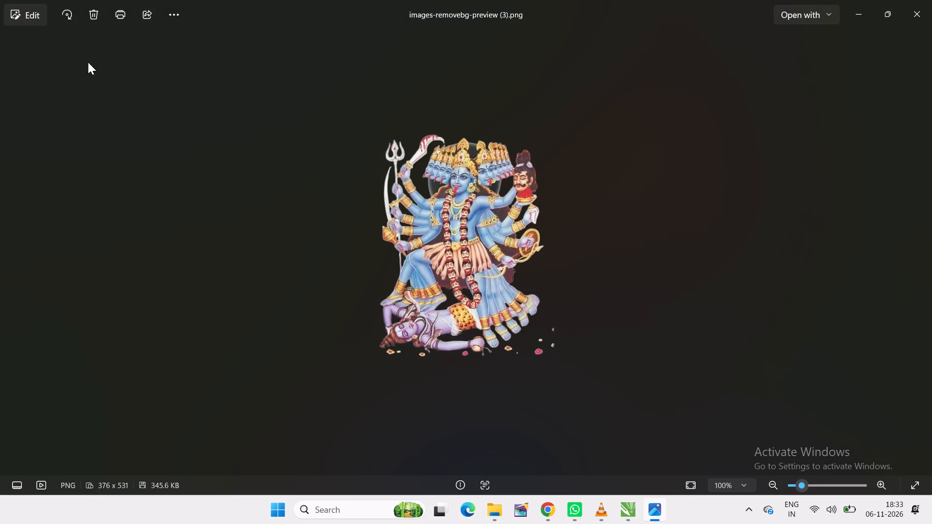
Flip the goddess Kali image horizontally in the photo editor and save it over the original file.
{"action": "left_click", "coordinate": [37, 16]}
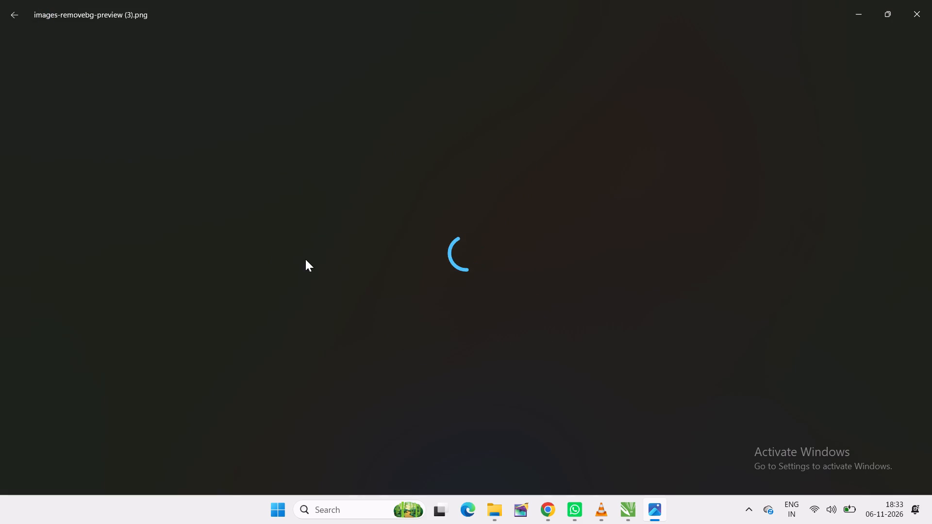
{"action": "double_click", "coordinate": [444, 249]}
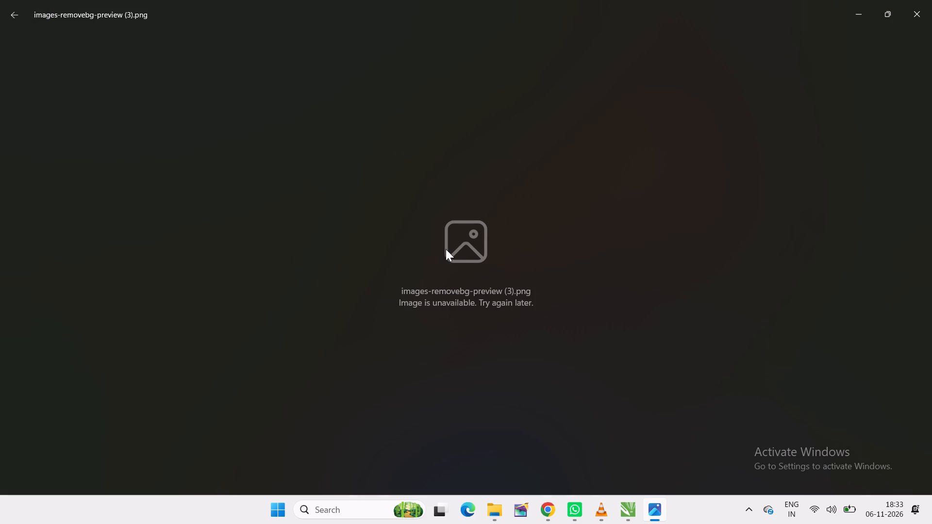
{"action": "left_click", "coordinate": [20, 21]}
{"action": "left_click", "coordinate": [33, 11]}
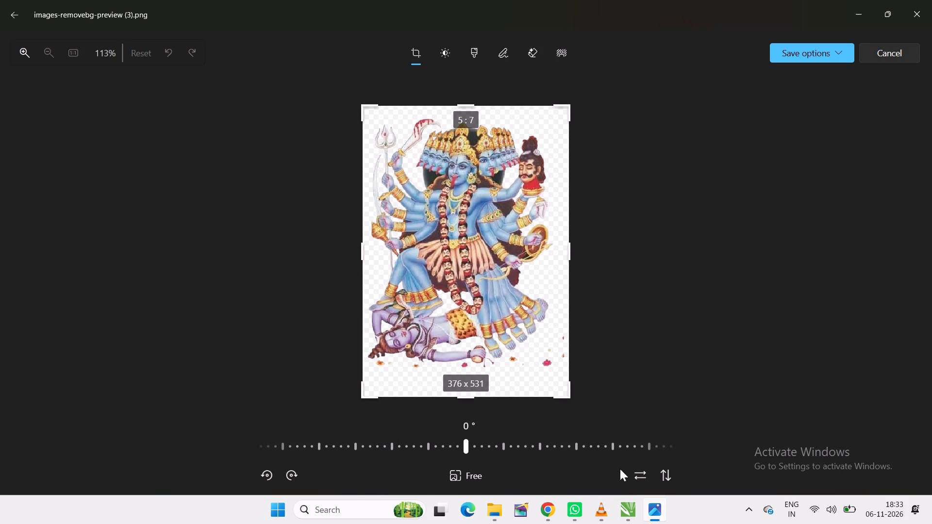
{"action": "left_click", "coordinate": [666, 475]}
{"action": "left_click", "coordinate": [666, 475]}
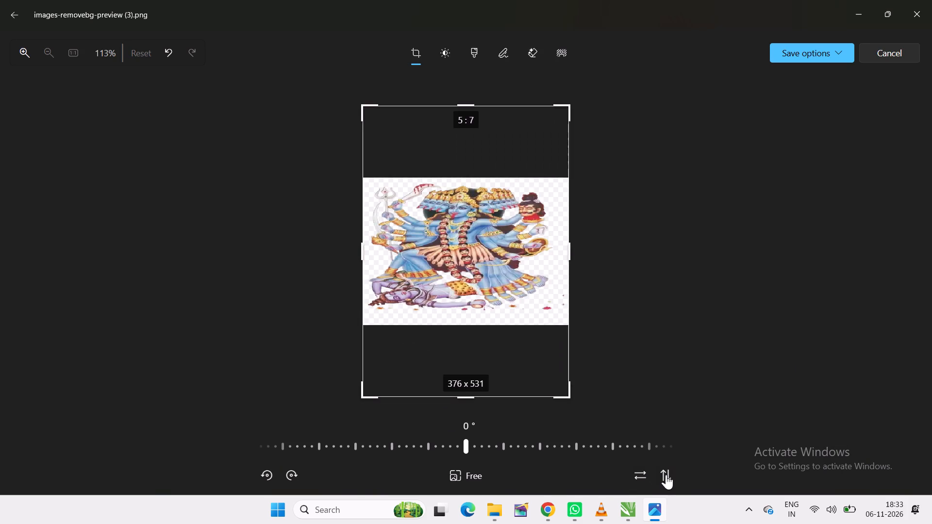
{"action": "left_click", "coordinate": [637, 474]}
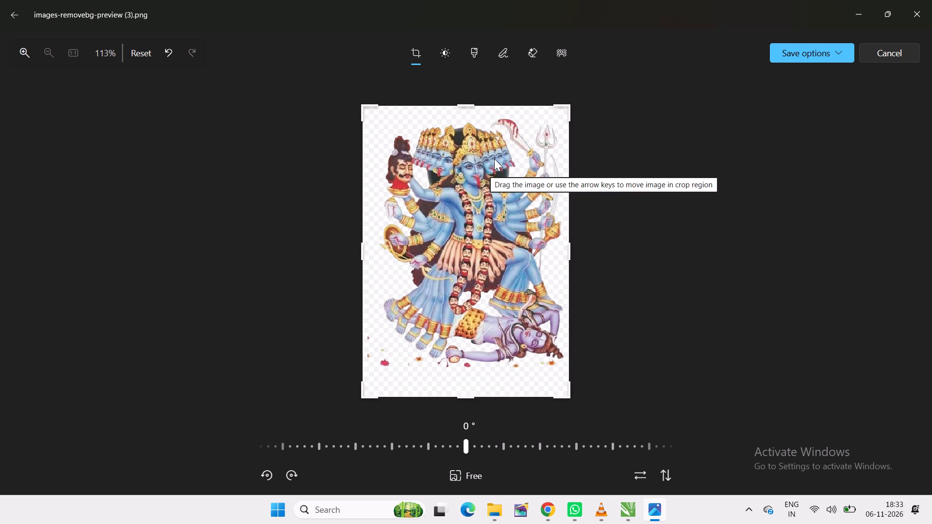
{"action": "left_click", "coordinate": [845, 61]}
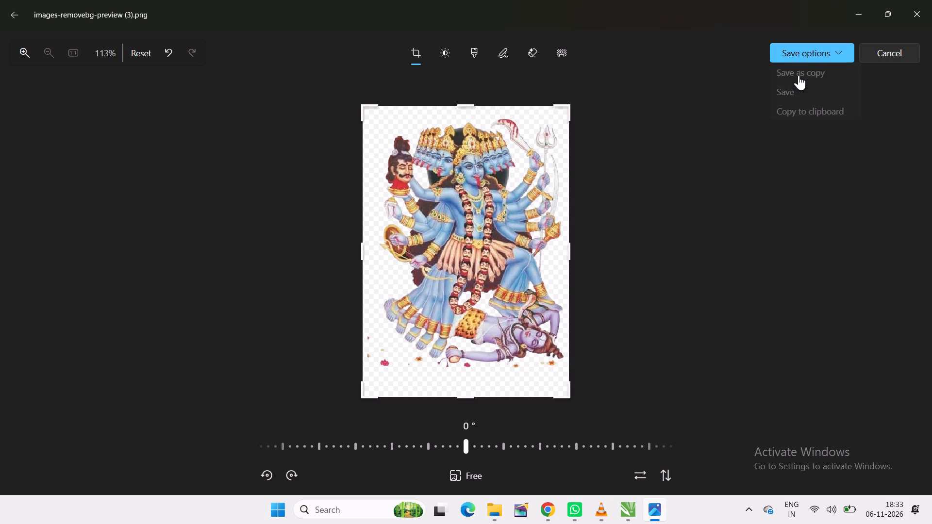
{"action": "left_click", "coordinate": [795, 90]}
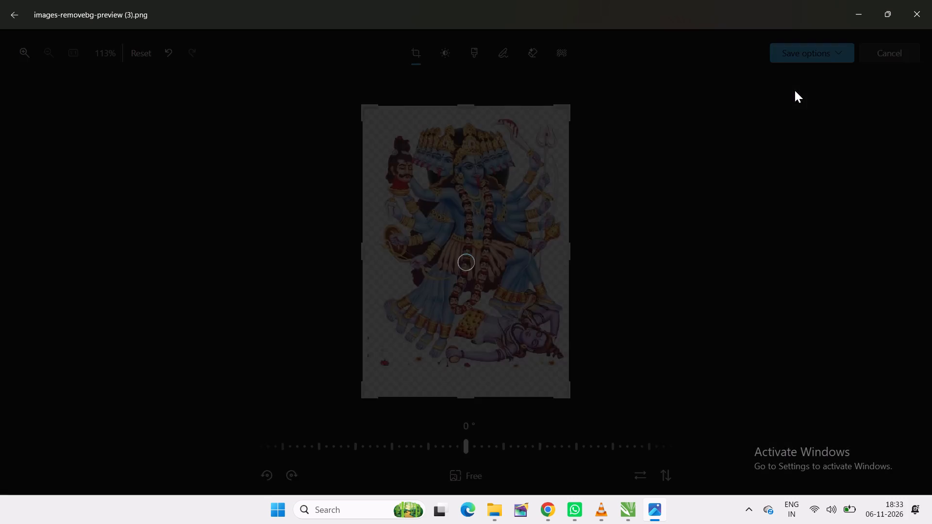
{"action": "left_click", "coordinate": [856, 3]}
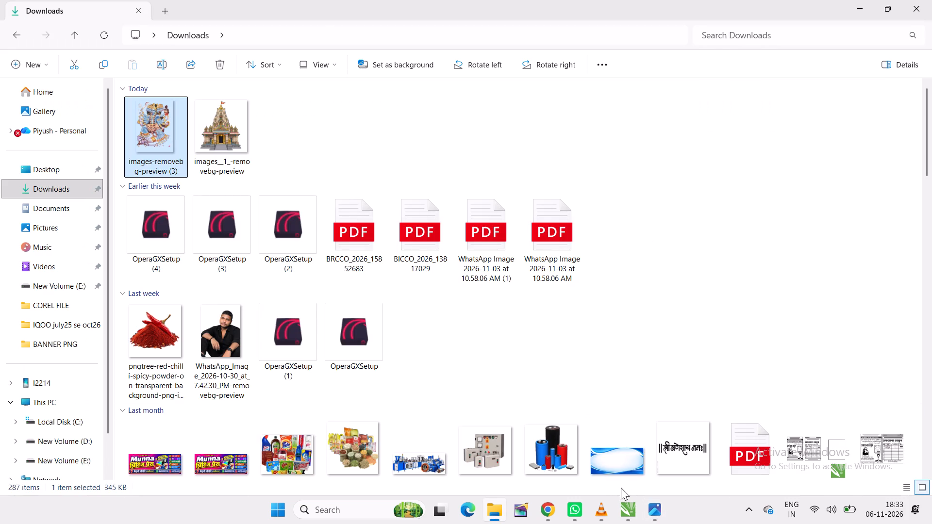
Switch to CorelDRAW, import the flipped images-removebg-preview (3).png at about 9.6 × 13.6 inches and place it below the chilli picture.
{"action": "left_click", "coordinate": [620, 512]}
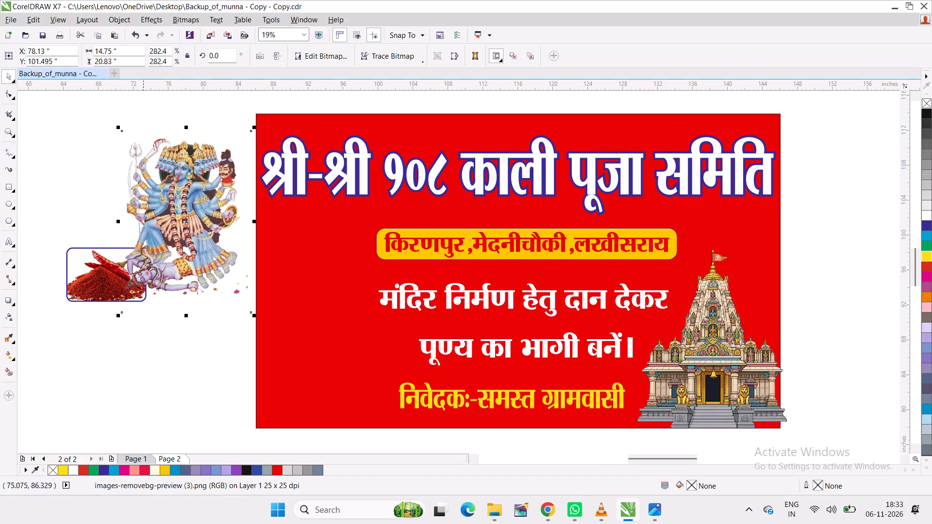
{"action": "right_click", "coordinate": [71, 181]}
{"action": "left_click", "coordinate": [101, 230]}
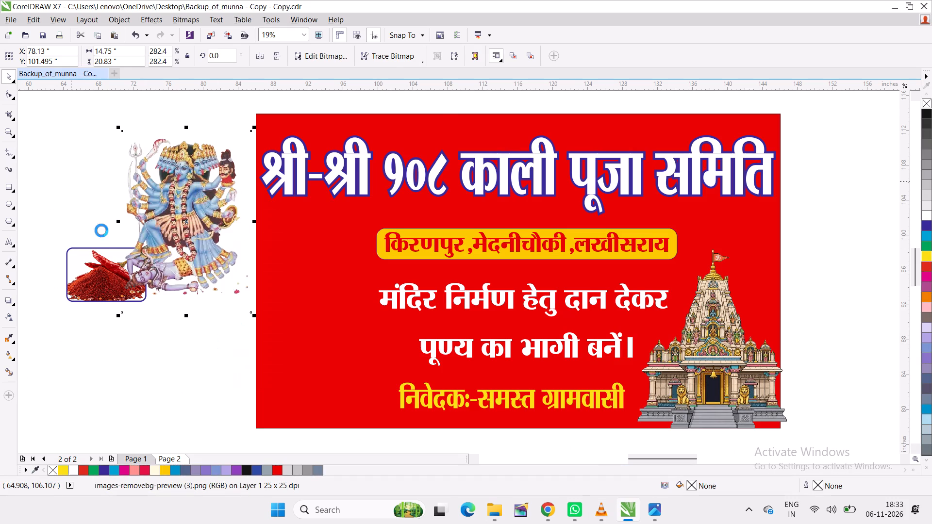
{"action": "double_click", "coordinate": [125, 117]}
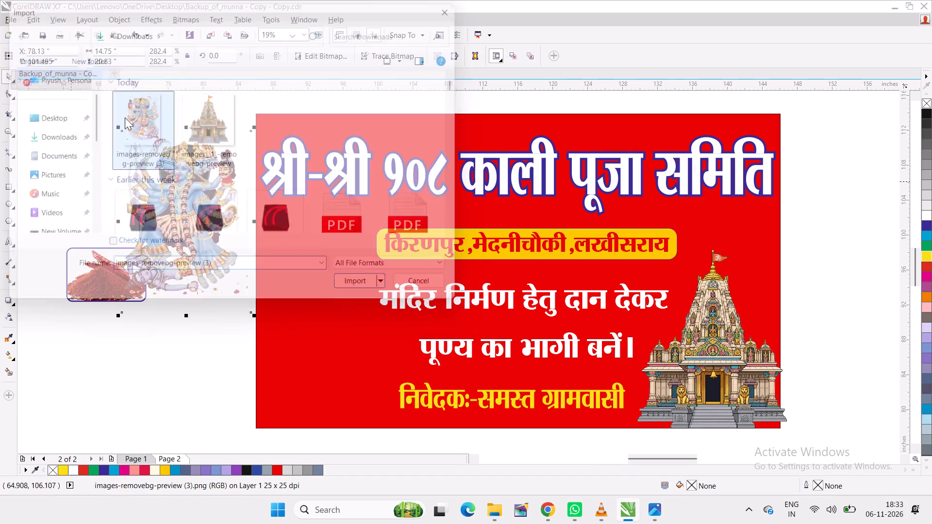
{"action": "left_click", "coordinate": [87, 163]}
{"action": "left_click_drag", "start_coordinate": [127, 213], "coordinate": [150, 248]}
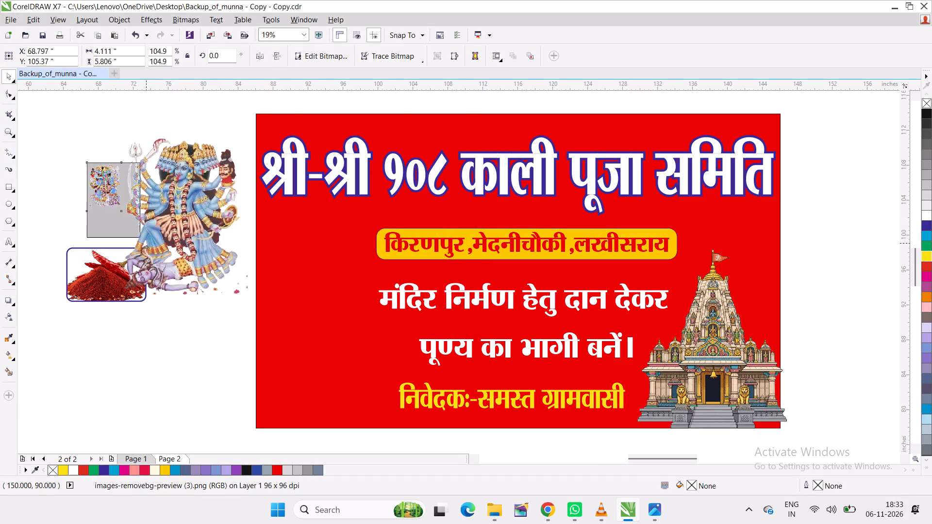
{"action": "left_click_drag", "start_coordinate": [150, 248], "coordinate": [183, 283]}
{"action": "left_click_drag", "start_coordinate": [137, 221], "coordinate": [308, 304]}
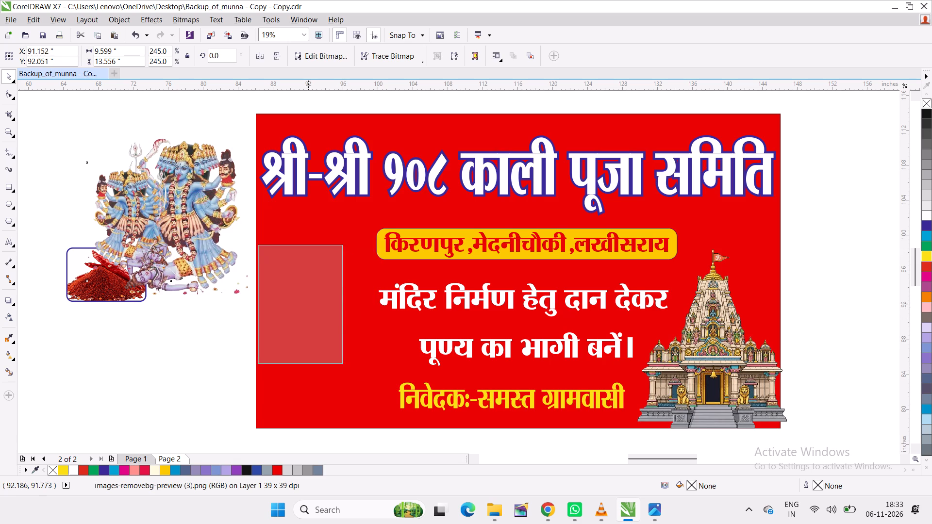
{"action": "left_click_drag", "start_coordinate": [308, 304], "coordinate": [176, 369]}
{"action": "left_click", "coordinate": [35, 193]}
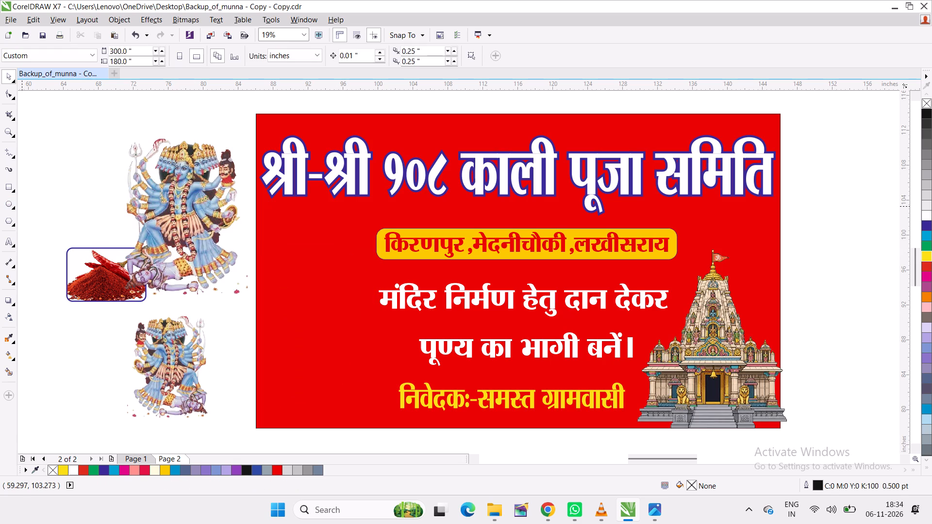
Draw an ellipse about 14 × 22.5 inches over the banner's lower-left area, below the heading.
{"action": "left_click", "coordinate": [14, 208]}
{"action": "left_click", "coordinate": [28, 205]}
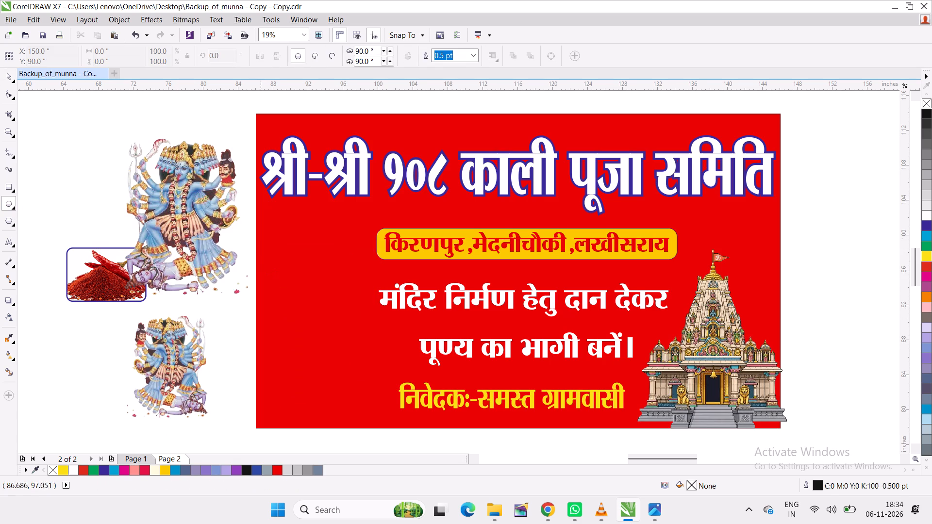
{"action": "left_click_drag", "start_coordinate": [255, 250], "coordinate": [378, 432]}
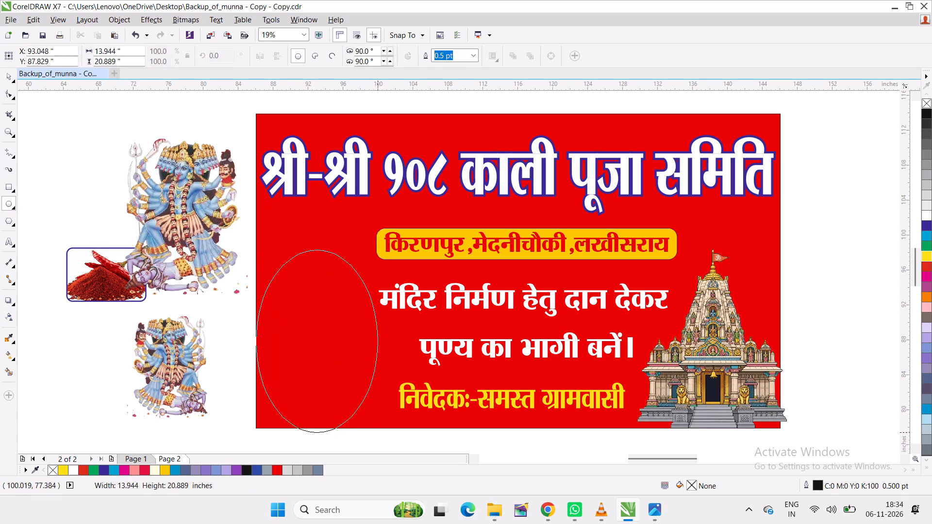
{"action": "left_click_drag", "start_coordinate": [378, 432], "coordinate": [378, 446]}
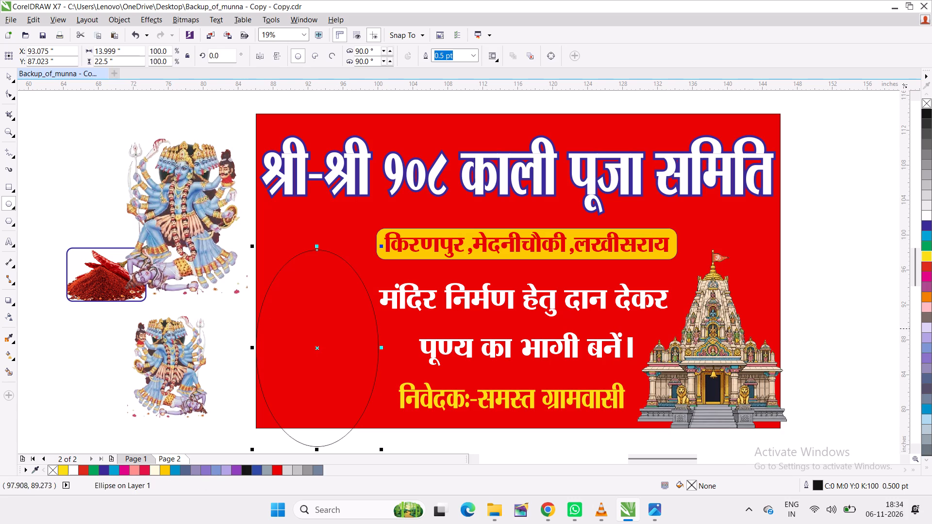
Rotate the ellipse counterclockwise by about 26 degrees.
{"action": "left_click", "coordinate": [319, 348]}
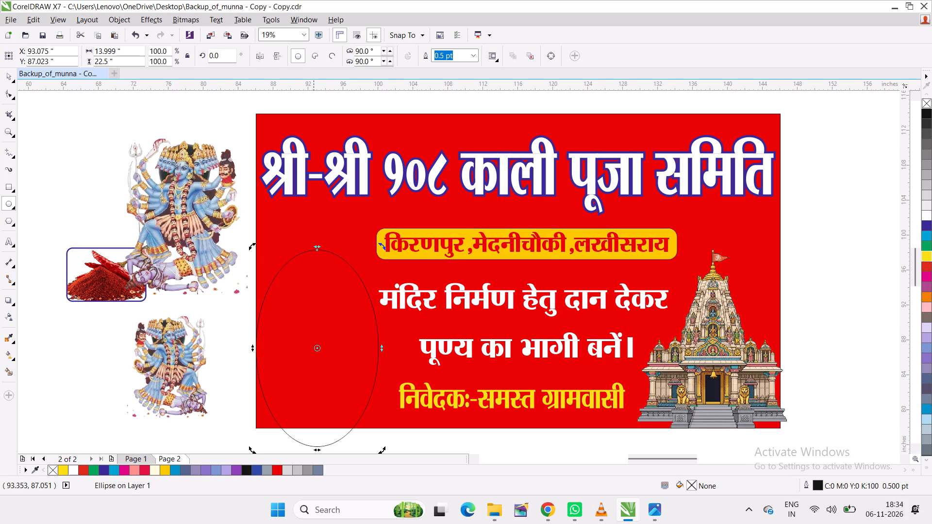
{"action": "left_click_drag", "start_coordinate": [253, 246], "coordinate": [235, 260]}
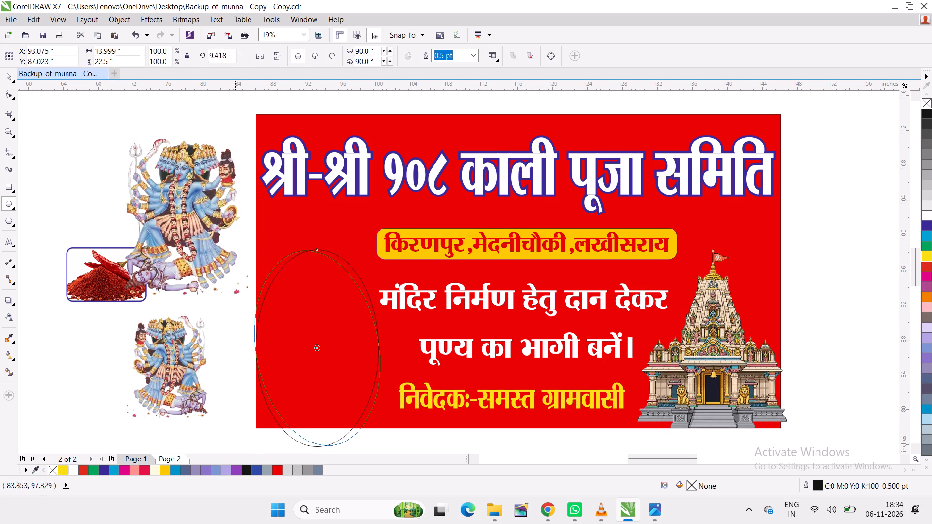
{"action": "left_click_drag", "start_coordinate": [235, 260], "coordinate": [222, 290]}
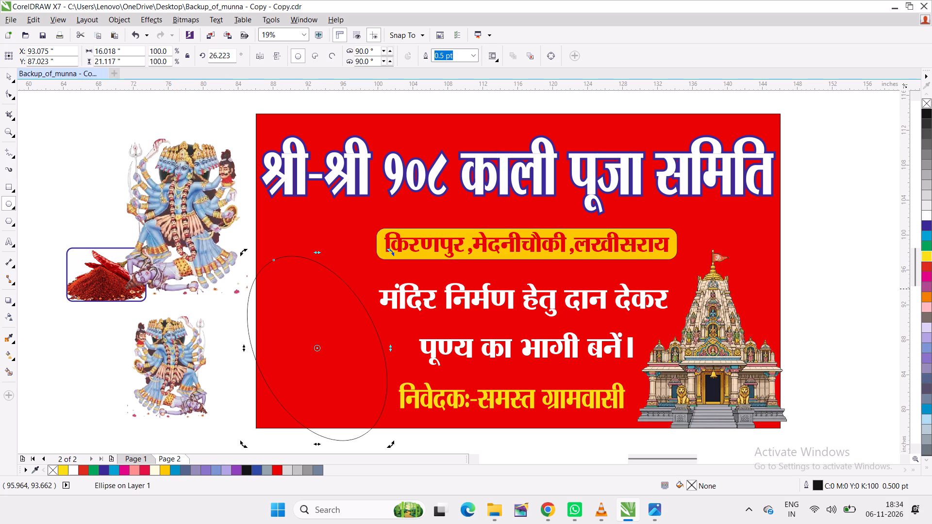
{"action": "left_click", "coordinate": [226, 314]}
Move the tilted ellipse off the banner, over the goddess Kali and chilli pictures.
{"action": "left_click", "coordinate": [367, 375]}
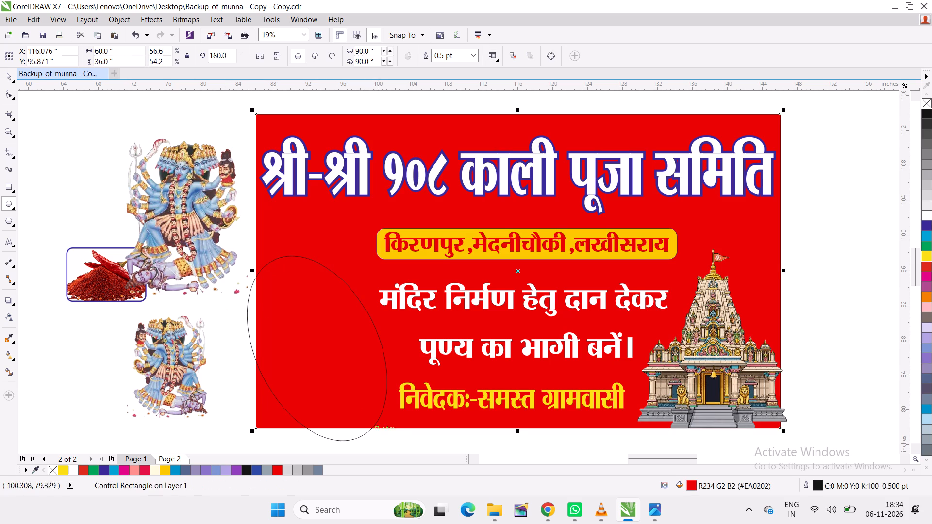
{"action": "left_click", "coordinate": [370, 431]}
{"action": "left_click", "coordinate": [9, 74]}
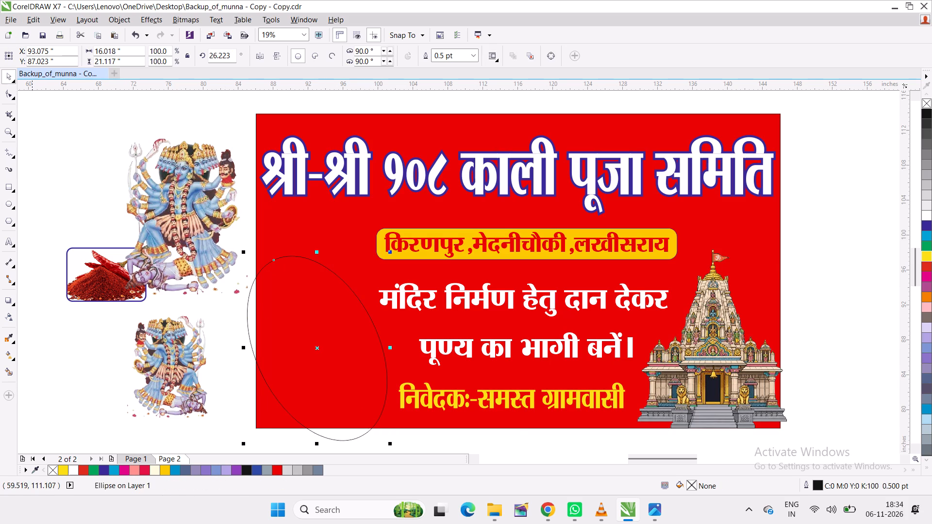
{"action": "left_click_drag", "start_coordinate": [316, 347], "coordinate": [113, 211]}
Draw a tilted 3-point ellipse about 18.6 × 15.4 inches overall on the banner's left half, below the heading.
{"action": "left_click", "coordinate": [15, 205]}
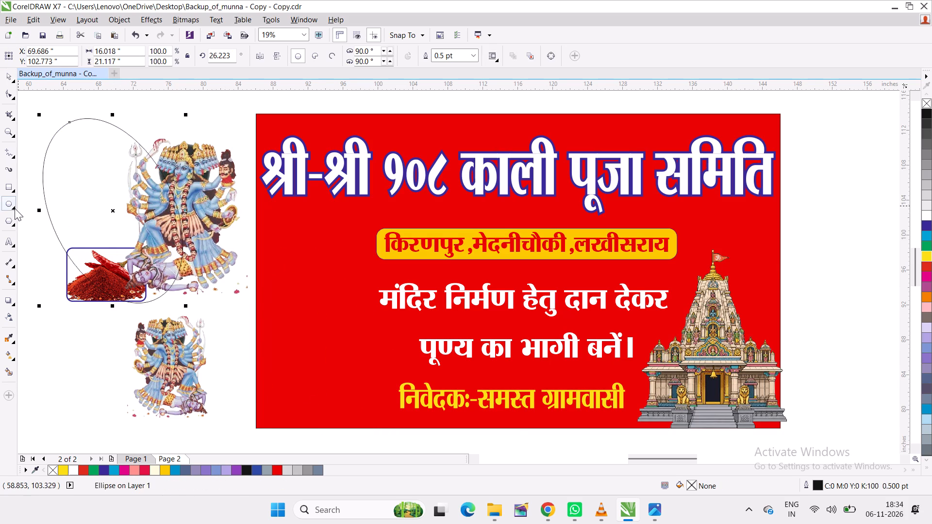
{"action": "left_click", "coordinate": [14, 208]}
{"action": "left_click", "coordinate": [41, 215]}
{"action": "left_click_drag", "start_coordinate": [268, 274], "coordinate": [370, 347]}
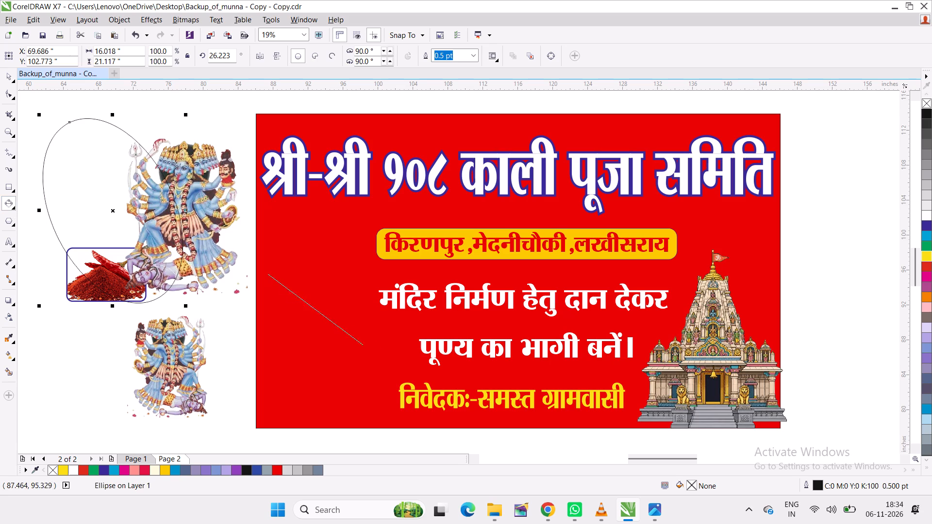
{"action": "left_click_drag", "start_coordinate": [370, 347], "coordinate": [421, 350]}
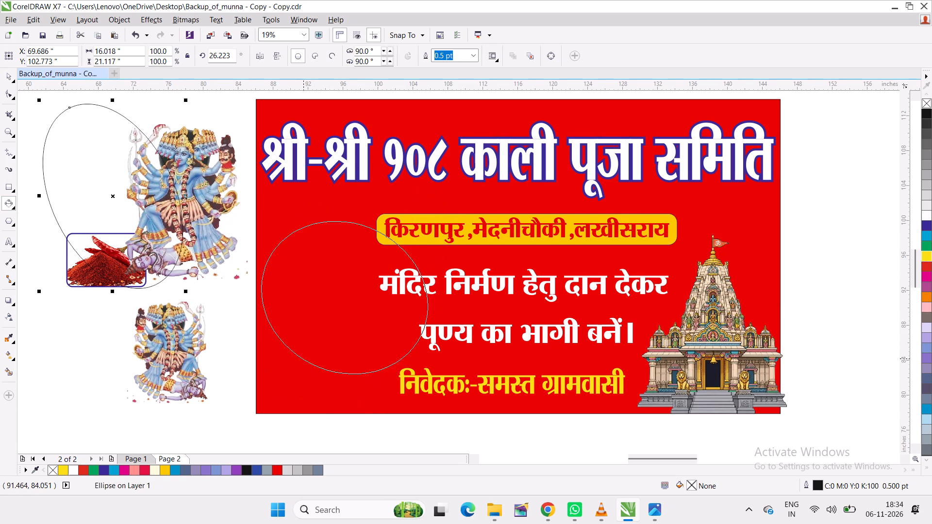
{"action": "left_click", "coordinate": [374, 243]}
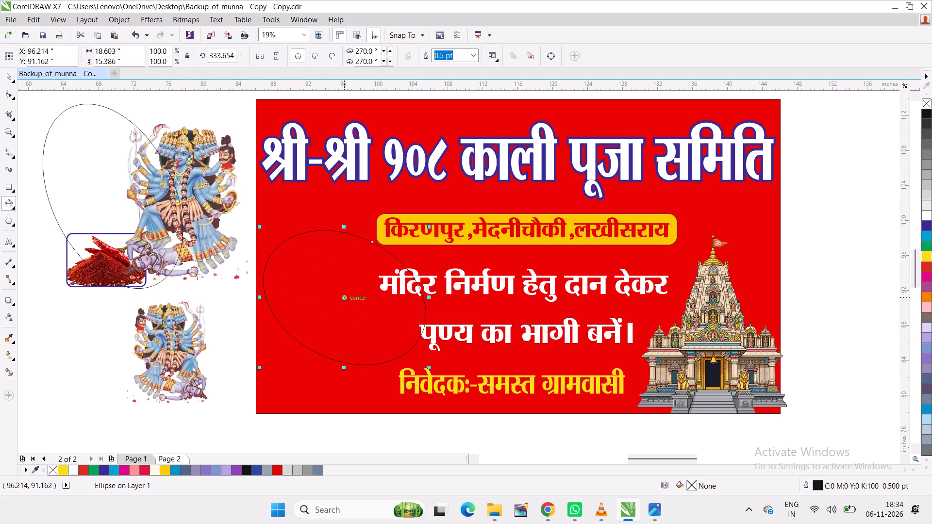
Rotate the new ellipse clockwise to an angle of about 305 degrees.
{"action": "left_click", "coordinate": [345, 296]}
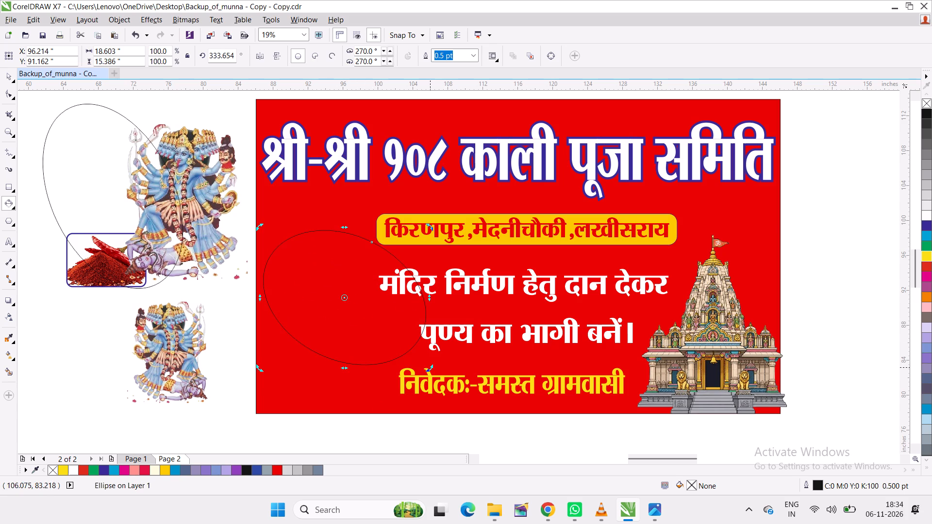
{"action": "left_click_drag", "start_coordinate": [430, 367], "coordinate": [385, 400]}
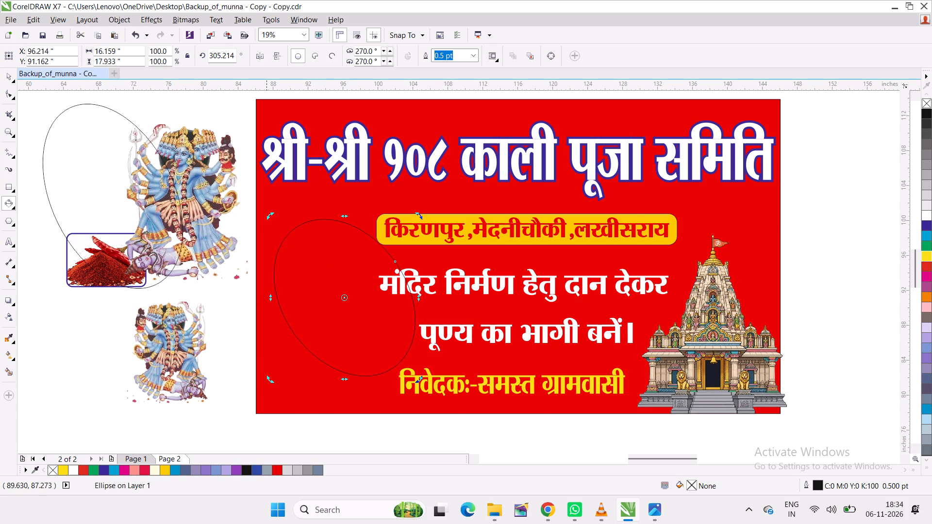
Enlarge the new ellipse to about 26.1 × 29.2 inches overall, extending it past the banner's lower-left corner.
{"action": "left_click", "coordinate": [317, 321]}
{"action": "left_click", "coordinate": [285, 321]}
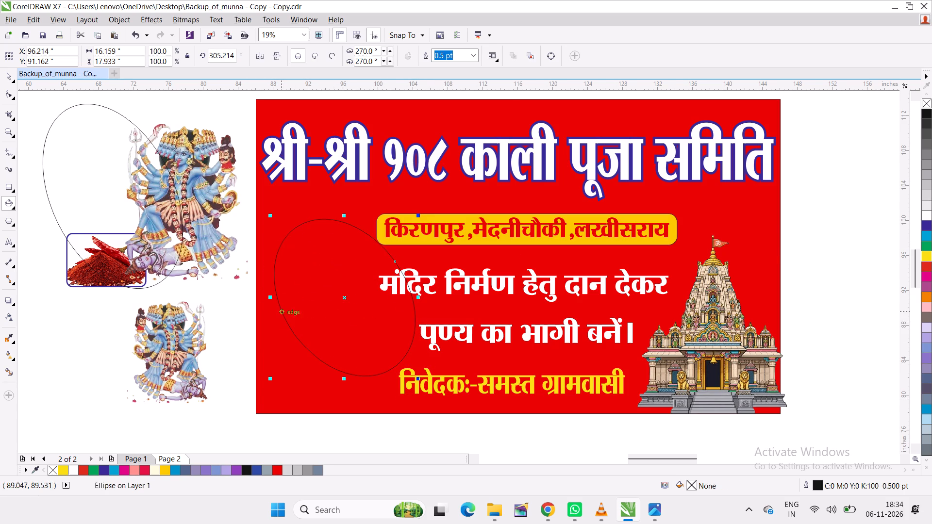
{"action": "left_click_drag", "start_coordinate": [272, 297], "coordinate": [225, 318]}
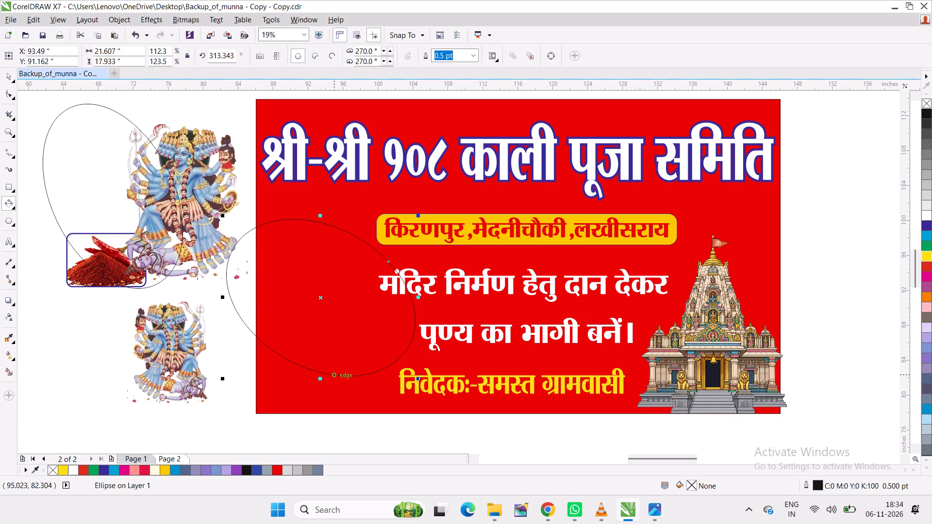
{"action": "left_click_drag", "start_coordinate": [322, 379], "coordinate": [243, 434]}
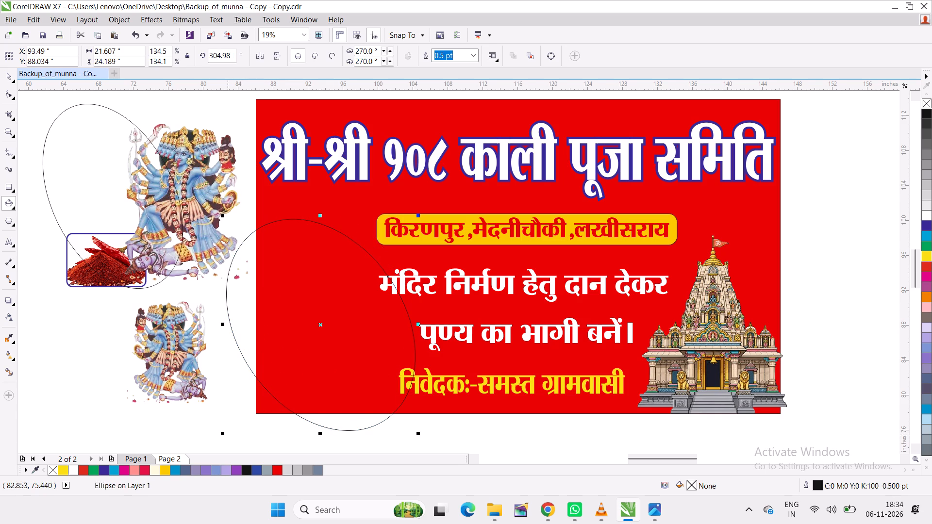
{"action": "left_click_drag", "start_coordinate": [225, 432], "coordinate": [205, 450]}
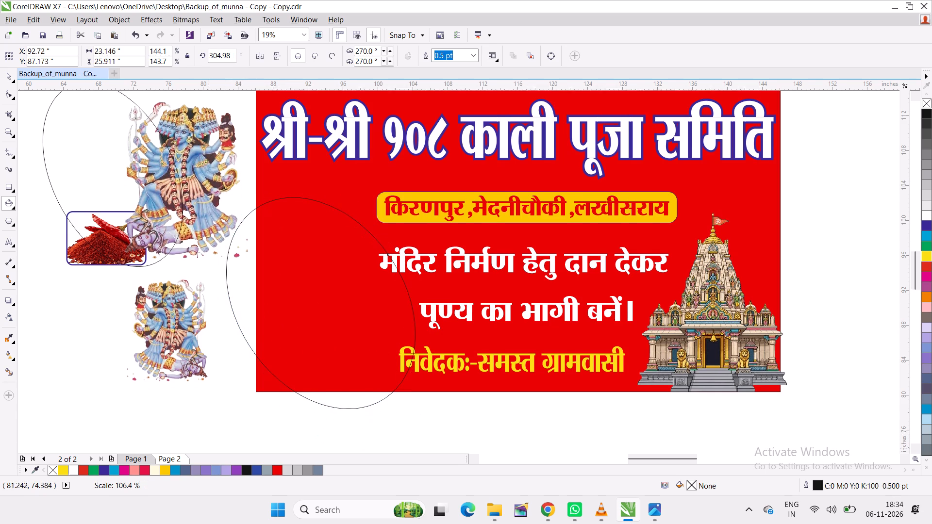
{"action": "left_click_drag", "start_coordinate": [205, 450], "coordinate": [185, 434]}
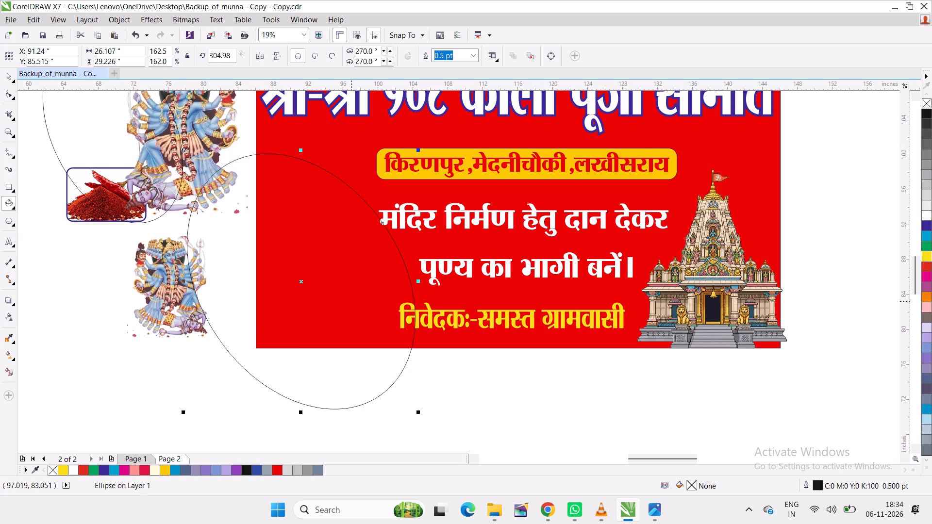
Rotate the enlarged ellipse clockwise to an angle of about 274 degrees so it stands nearly upright.
{"action": "left_click", "coordinate": [391, 387]}
{"action": "left_click", "coordinate": [392, 388]}
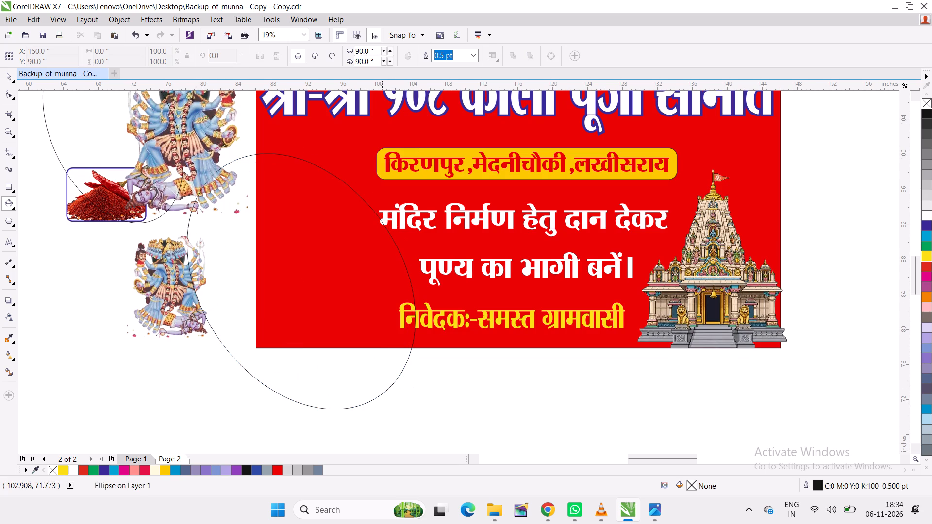
{"action": "left_click", "coordinate": [381, 385]}
{"action": "left_click", "coordinate": [5, 74]}
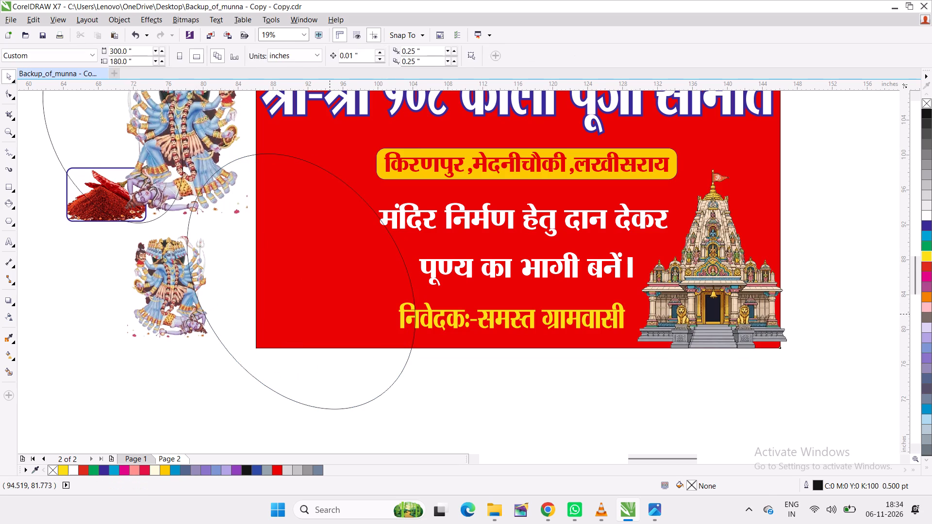
{"action": "left_click", "coordinate": [330, 314]}
{"action": "left_click", "coordinate": [277, 383]}
{"action": "left_click", "coordinate": [284, 393]}
{"action": "left_click", "coordinate": [283, 399]}
{"action": "left_click", "coordinate": [285, 394]}
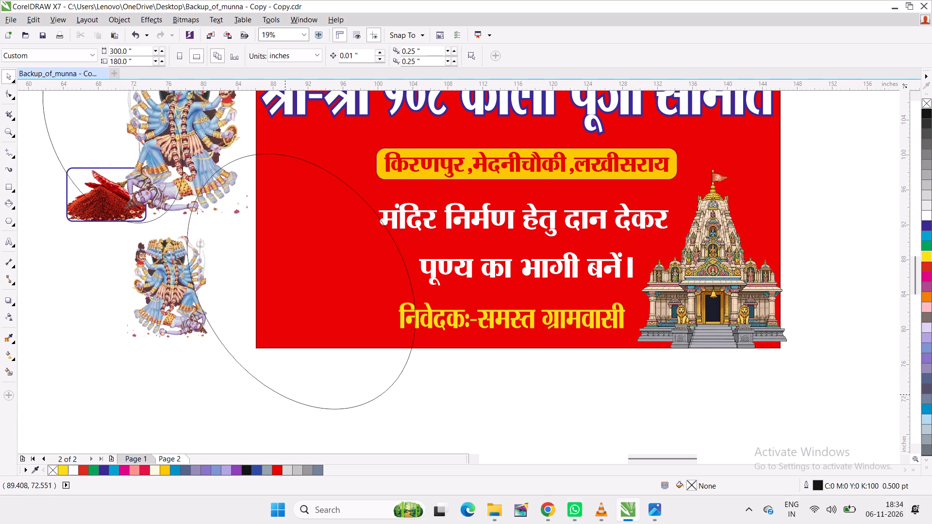
{"action": "left_click", "coordinate": [285, 397]}
{"action": "left_click", "coordinate": [285, 397]}
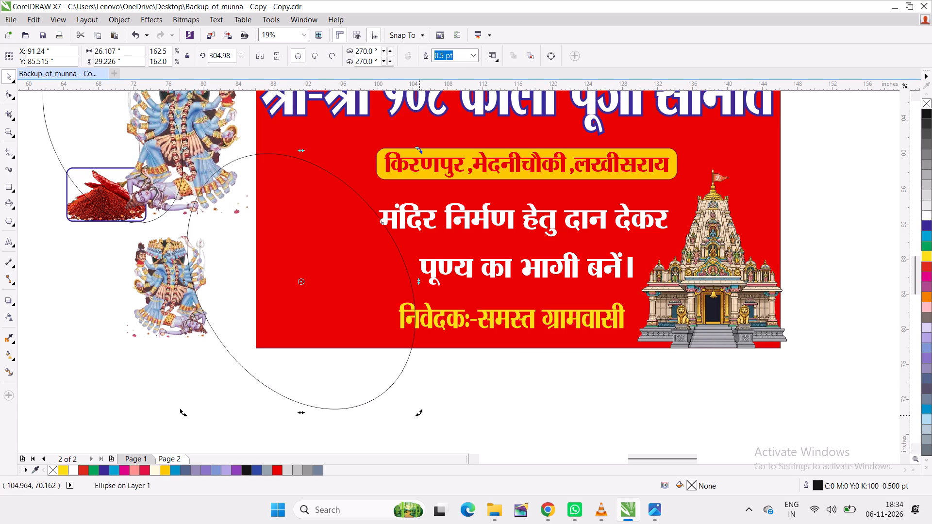
{"action": "left_click_drag", "start_coordinate": [418, 415], "coordinate": [352, 426]}
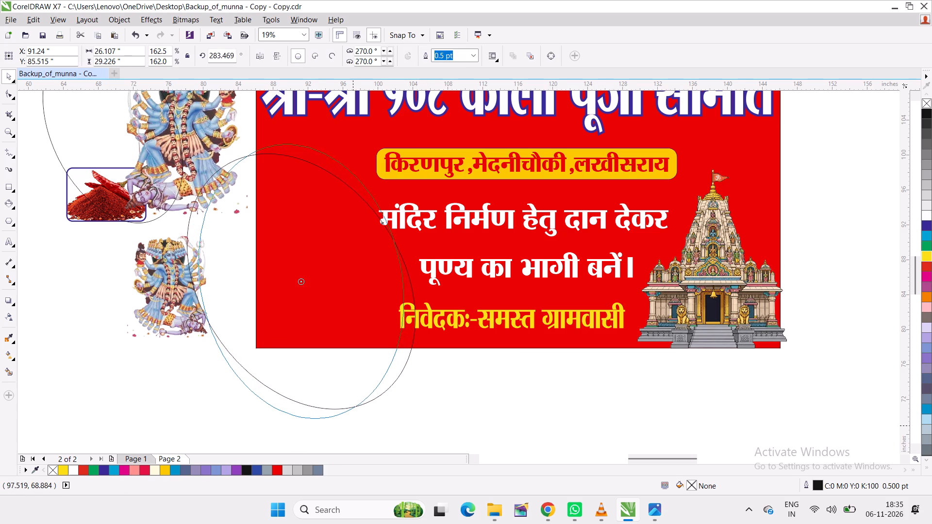
{"action": "left_click_drag", "start_coordinate": [352, 426], "coordinate": [328, 417]}
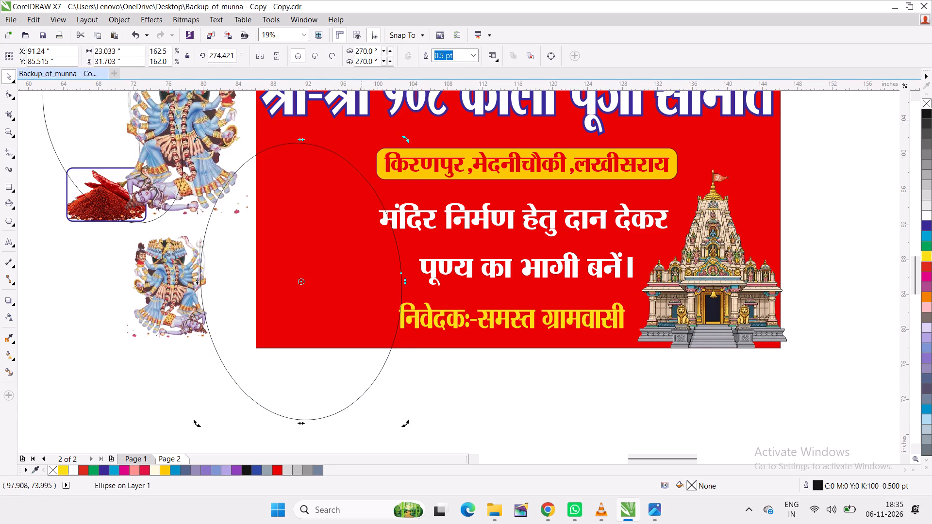
Nudge the upright ellipse about 1.3 inches to the left, clear of the white Hindi text.
{"action": "key", "text": "Left"}
{"action": "key", "text": "Left"}
{"action": "key", "text": "Left"}
{"action": "key", "text": "Left"}
{"action": "key", "text": "Left"}
{"action": "key", "text": "Left"}
{"action": "key", "text": "Left"}
{"action": "key", "text": "Left"}
{"action": "key", "text": "Left"}
{"action": "key", "text": "Left"}
{"action": "key", "text": "Left"}
{"action": "key", "text": "Left"}
{"action": "key", "text": "Left"}
{"action": "key", "text": "Left"}
{"action": "key", "text": "Left"}
{"action": "key", "text": "Left"}
{"action": "key", "text": "Left"}
{"action": "key", "text": "Left"}
{"action": "key", "text": "Left"}
{"action": "key", "text": "Left"}
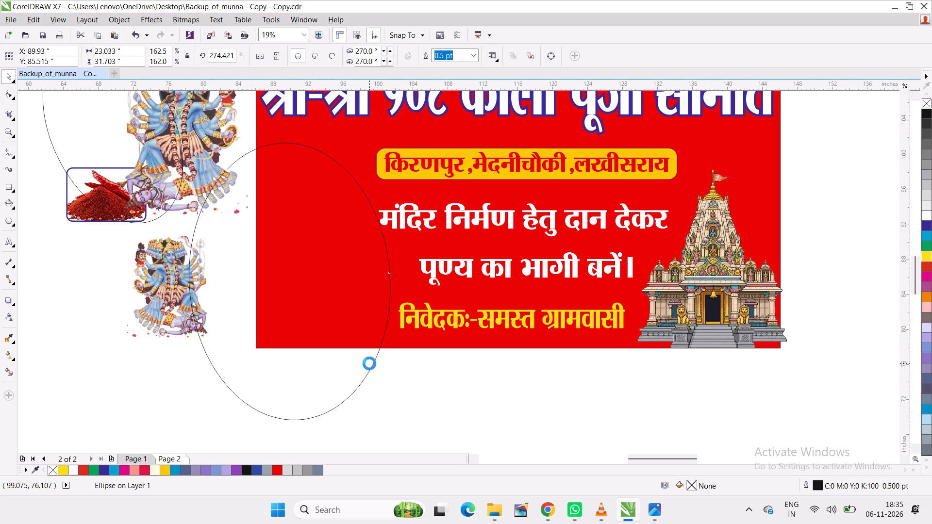
{"action": "left_click", "coordinate": [454, 402]}
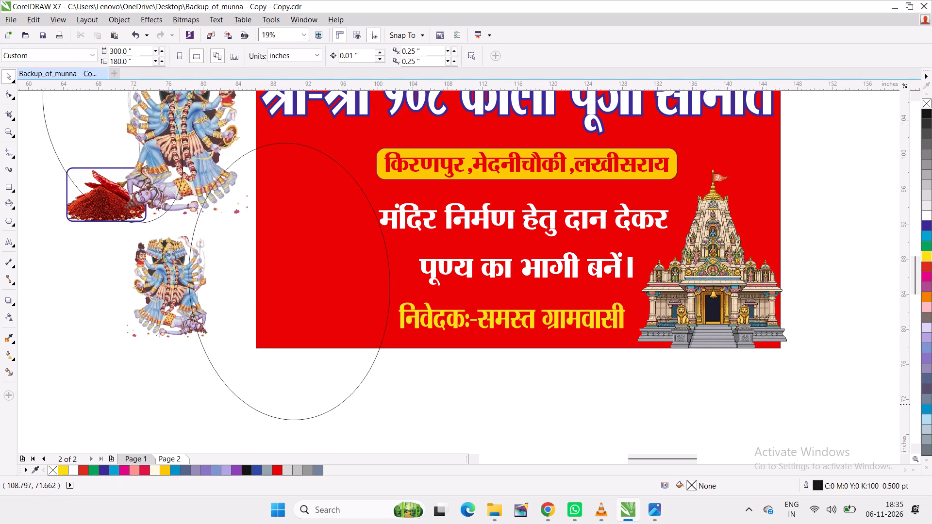
Lower the top of the ellipse to reduce its height to about 30 inches.
{"action": "left_click", "coordinate": [343, 402]}
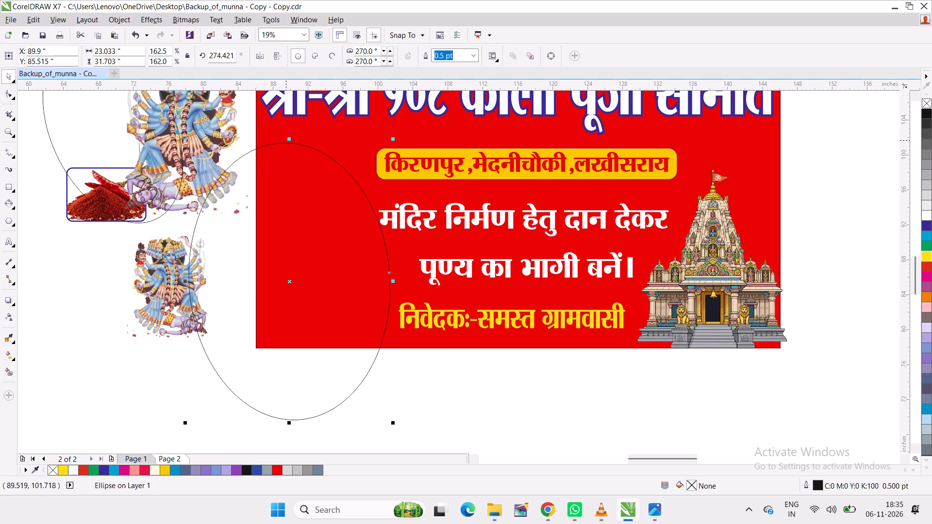
{"action": "left_click_drag", "start_coordinate": [287, 141], "coordinate": [288, 156]}
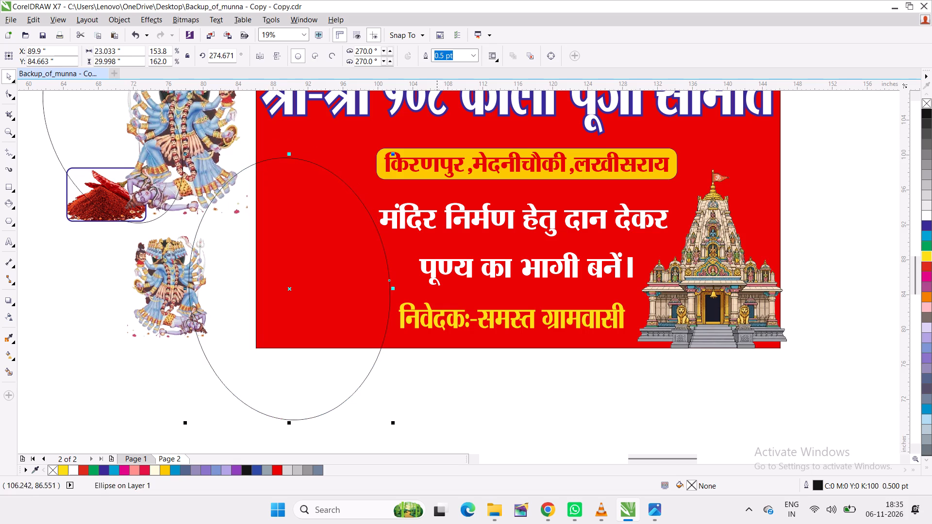
Give the ellipse a yellow fill and a matching yellow outline.
{"action": "left_click", "coordinate": [928, 256]}
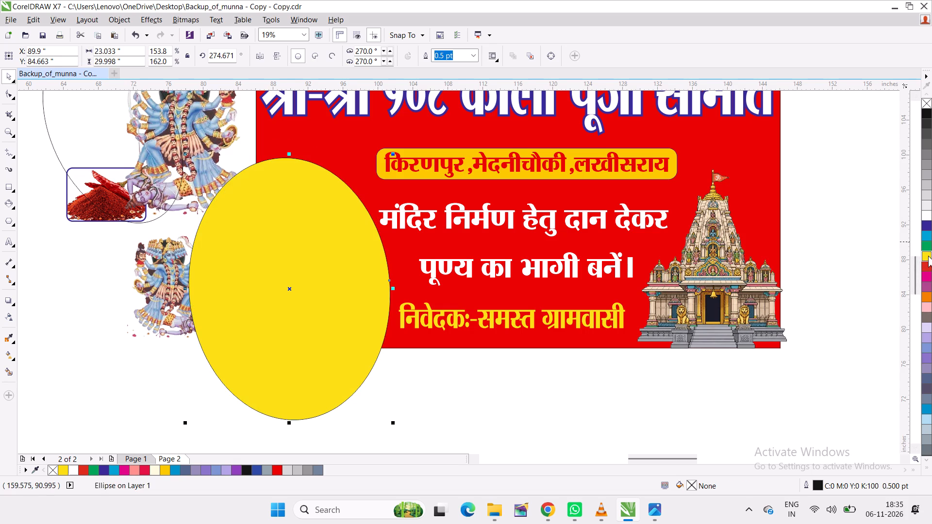
{"action": "right_click", "coordinate": [928, 256]}
PowerClip the yellow ellipse inside the red banner rectangle.
{"action": "right_click", "coordinate": [273, 276]}
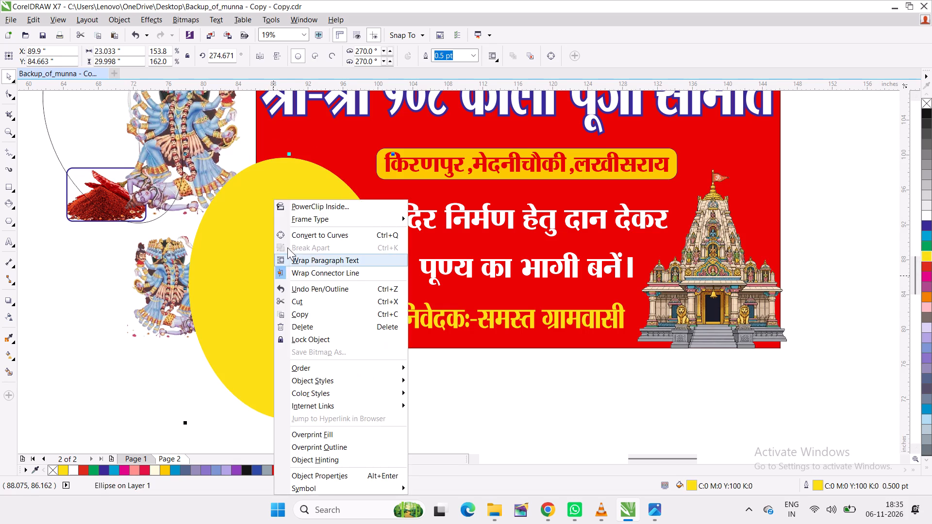
{"action": "left_click", "coordinate": [310, 203]}
{"action": "left_click", "coordinate": [337, 147]}
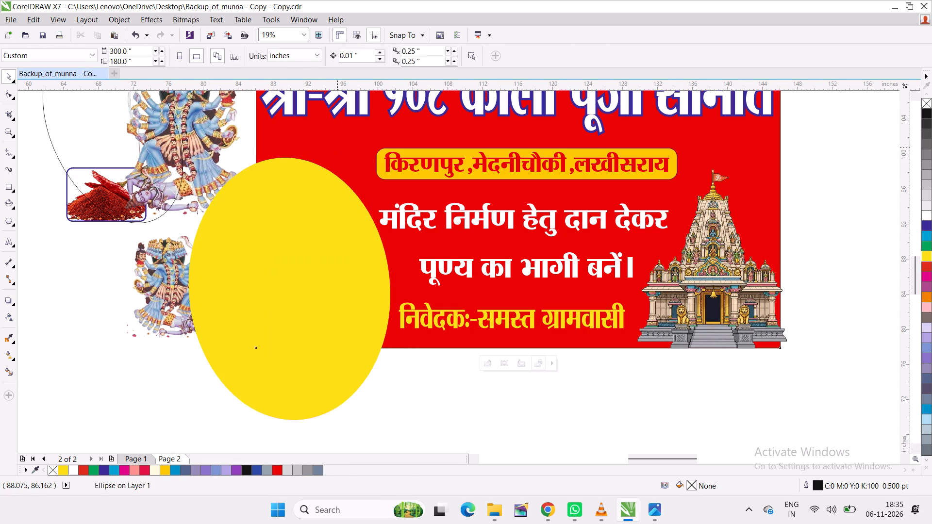
{"action": "left_click", "coordinate": [374, 370]}
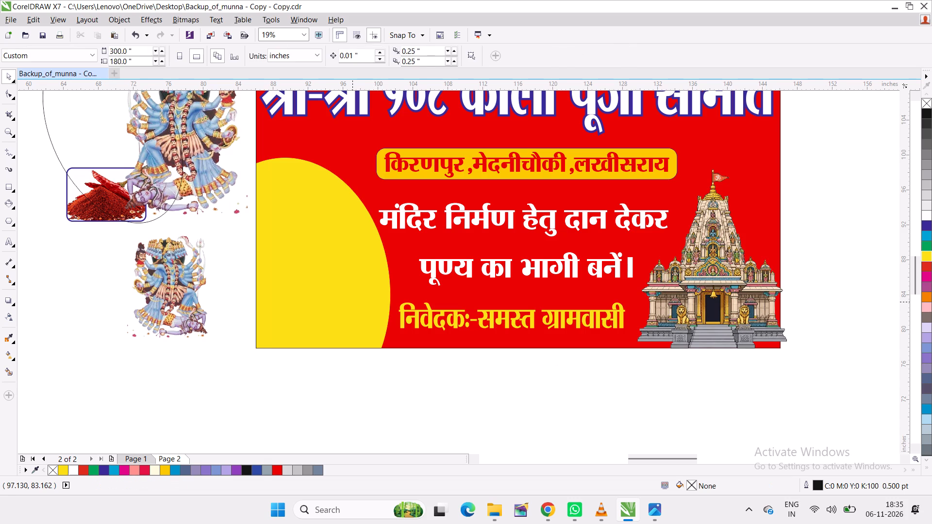
{"action": "left_click", "coordinate": [559, 393]}
Copy the yellow ellipse from the banner's PowerClip contents, paste it on the page, and place the copy across the banner's right edge.
{"action": "left_click", "coordinate": [356, 305]}
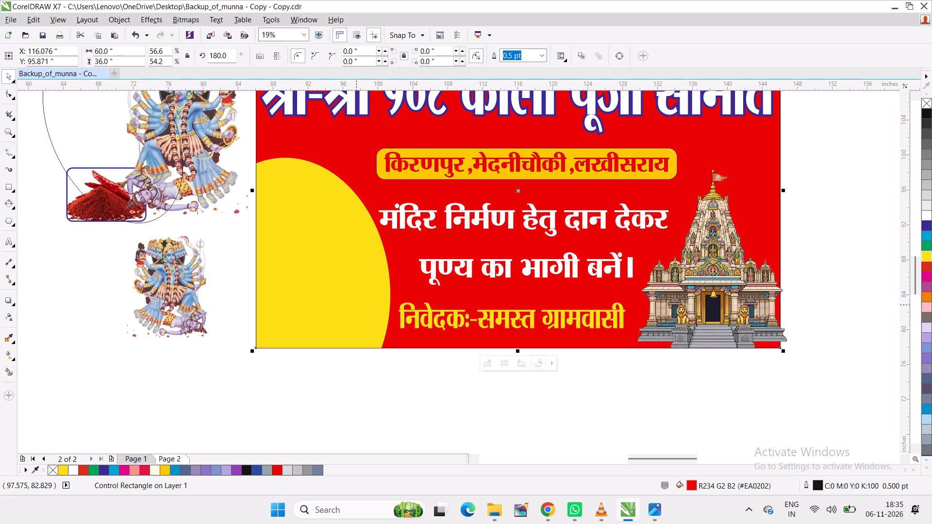
{"action": "left_click", "coordinate": [362, 380]}
{"action": "left_click", "coordinate": [352, 329]}
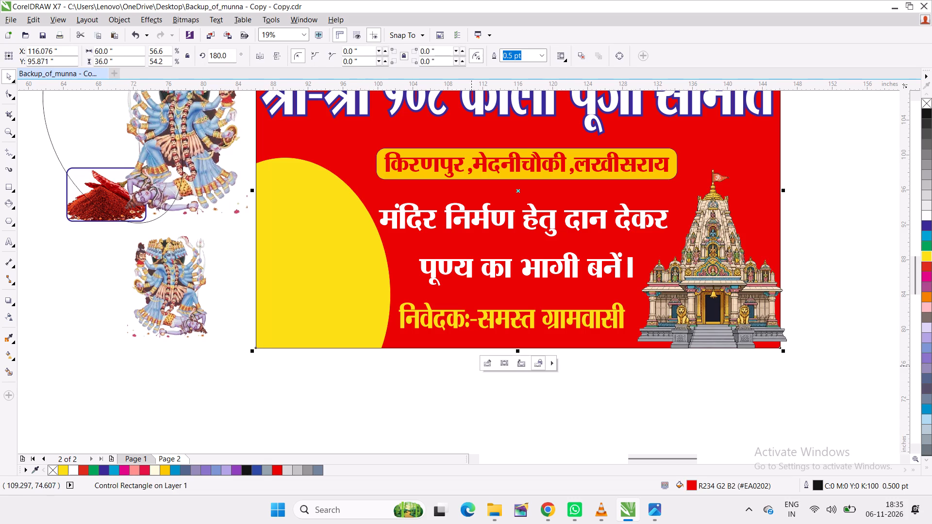
{"action": "left_click", "coordinate": [487, 367]}
{"action": "left_click", "coordinate": [345, 327]}
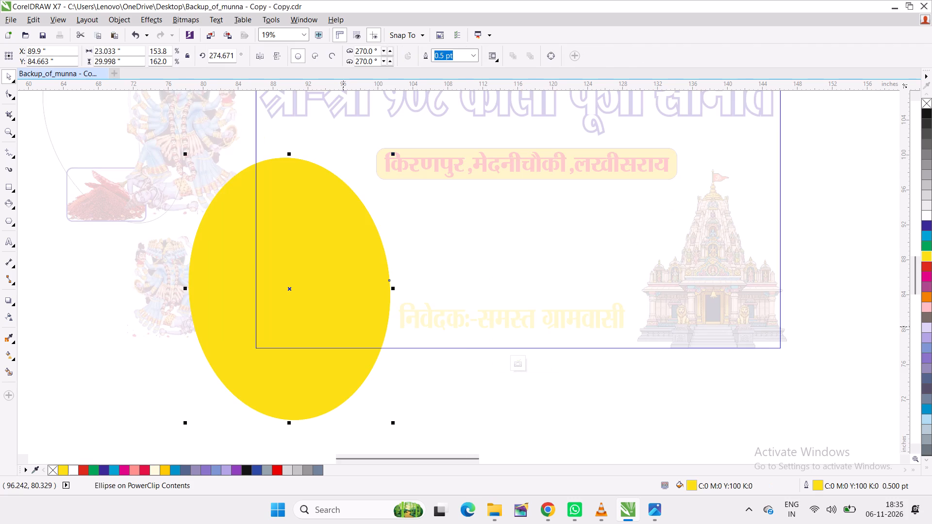
{"action": "key", "text": "ctrl+c"}
{"action": "left_click", "coordinate": [436, 395]}
{"action": "left_click", "coordinate": [513, 364]}
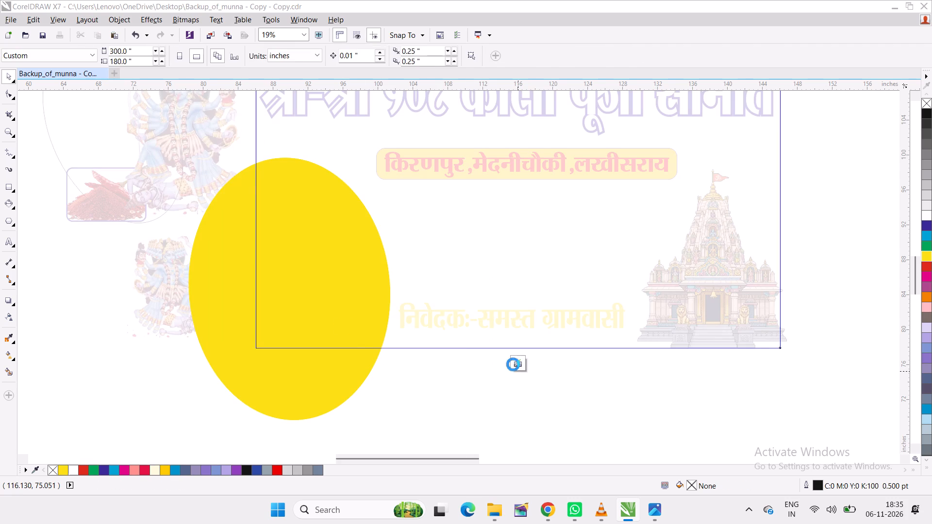
{"action": "left_click", "coordinate": [435, 392]}
{"action": "key", "text": "ctrl+v"}
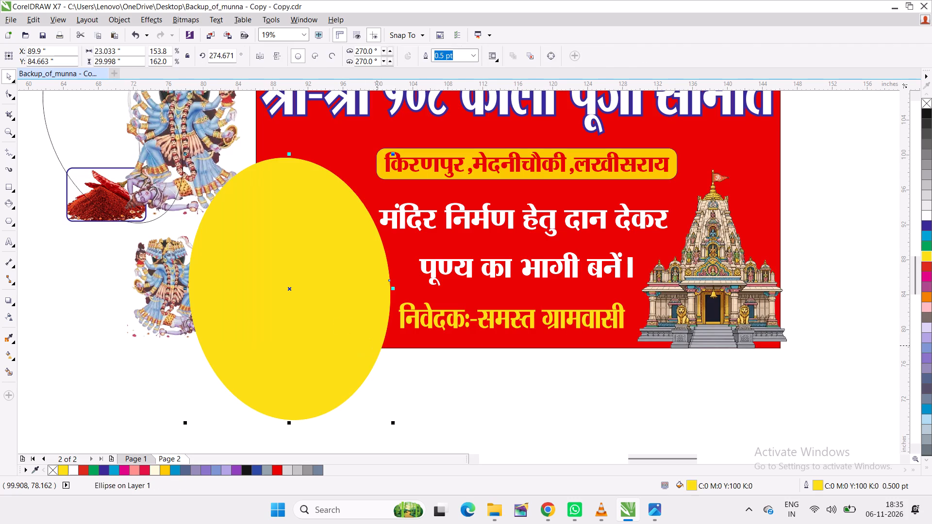
{"action": "left_click_drag", "start_coordinate": [286, 288], "coordinate": [859, 323]}
Move the temple picture off the banner to the empty area on its left, below the chilli picture.
{"action": "left_click_drag", "start_coordinate": [718, 312], "coordinate": [537, 419]}
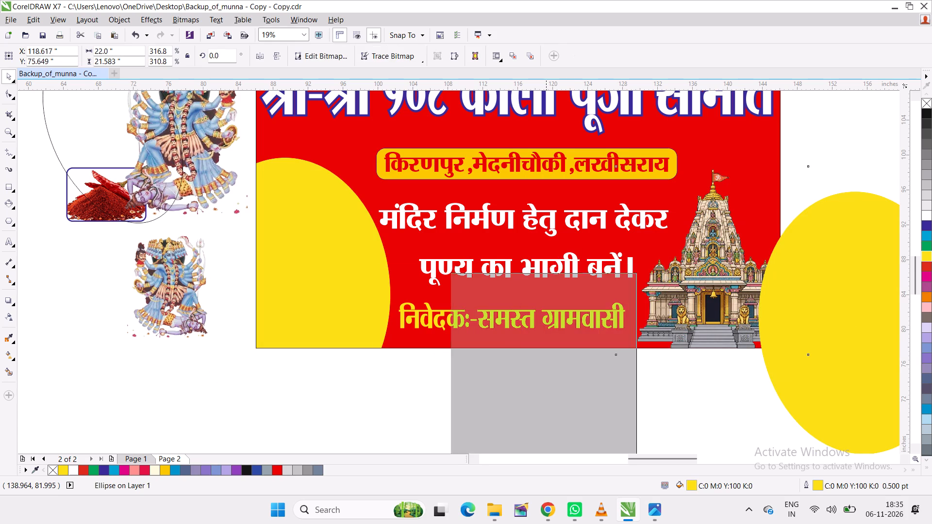
{"action": "left_click_drag", "start_coordinate": [537, 419], "coordinate": [121, 384]}
PowerClip the second yellow ellipse inside the red banner rectangle.
{"action": "left_click", "coordinate": [831, 320]}
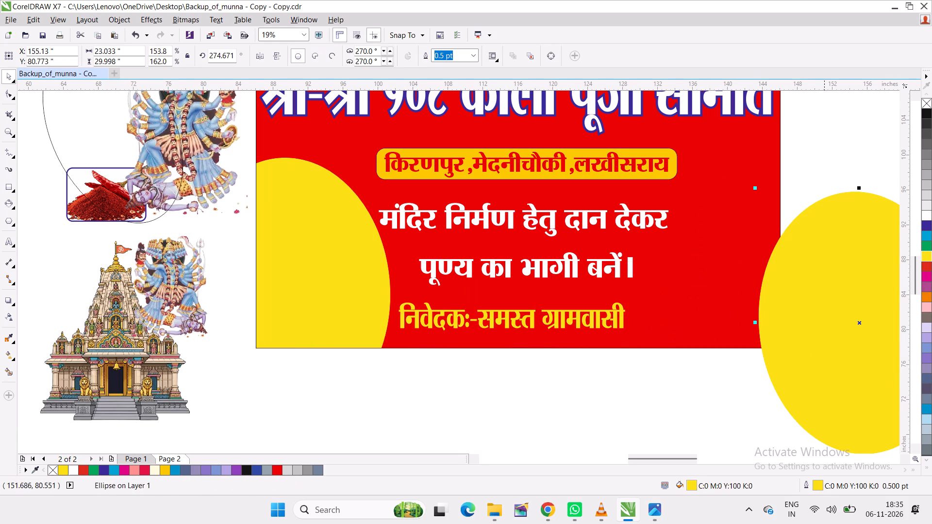
{"action": "right_click", "coordinate": [798, 321]}
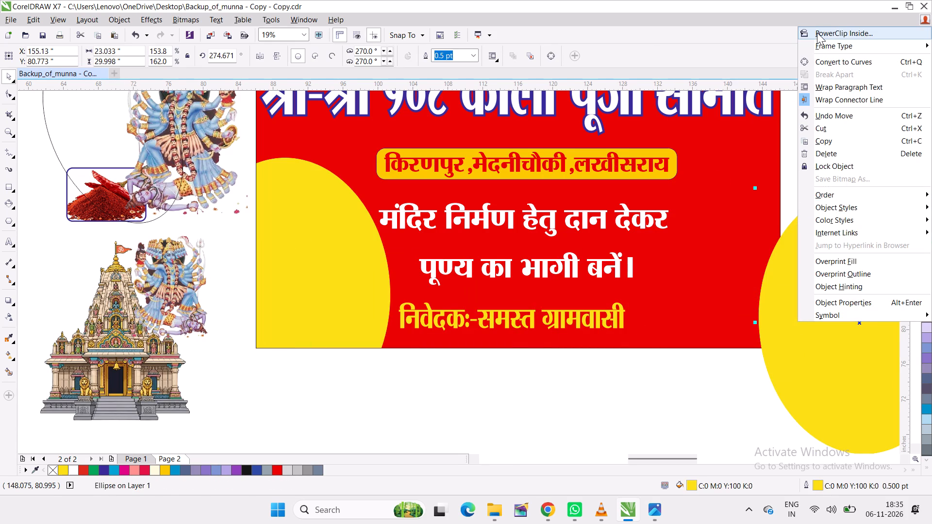
{"action": "left_click", "coordinate": [817, 33]}
{"action": "left_click", "coordinate": [751, 244]}
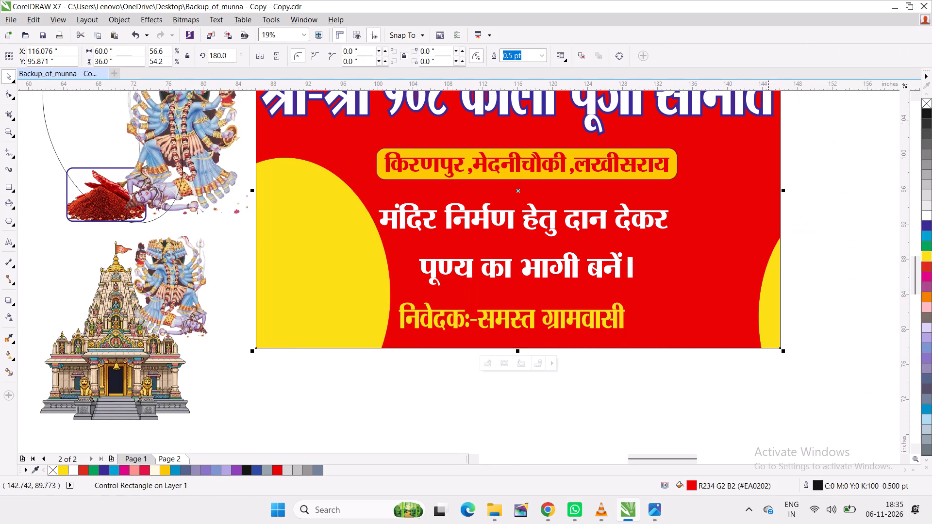
Edit the PowerClip contents and move the second ellipse inward to about X 143.0, Y 84.2 inches, filling the banner's lower-right corner.
{"action": "left_click", "coordinate": [484, 357]}
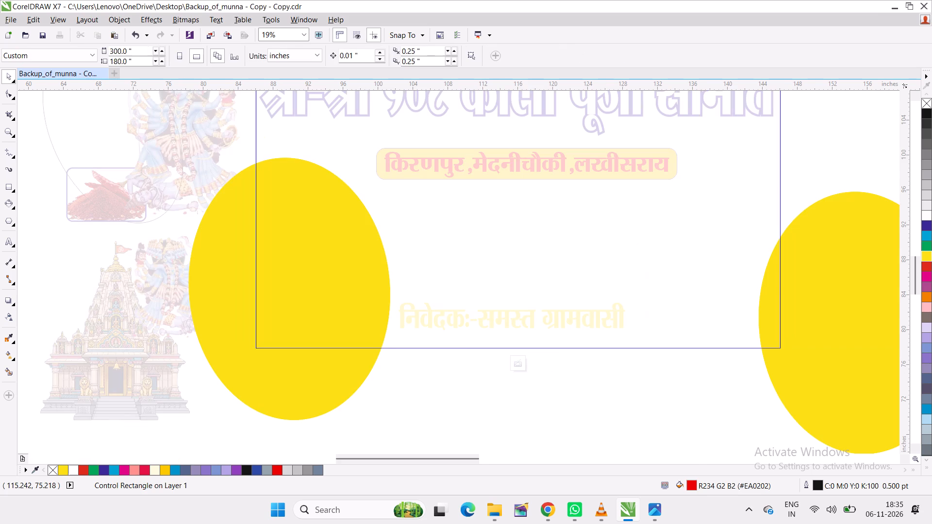
{"action": "left_click", "coordinate": [835, 337]}
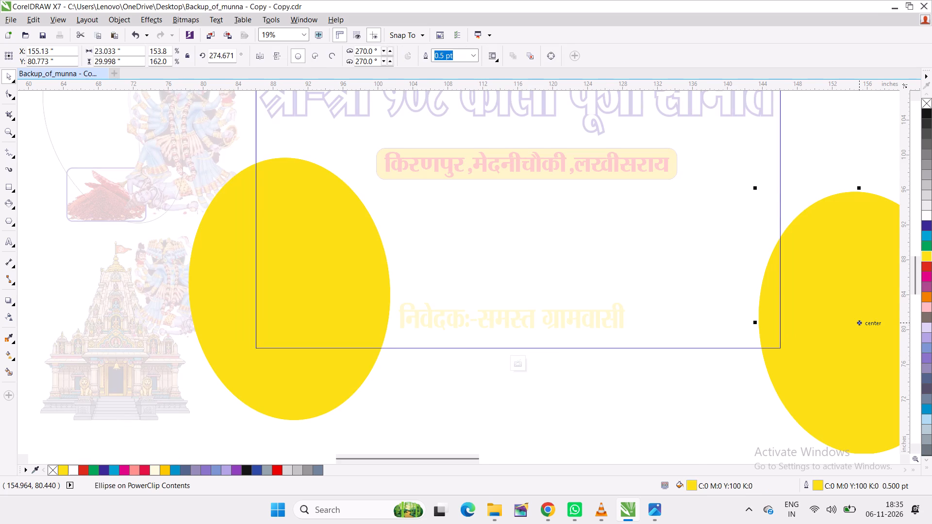
{"action": "left_click_drag", "start_coordinate": [859, 326], "coordinate": [760, 300]}
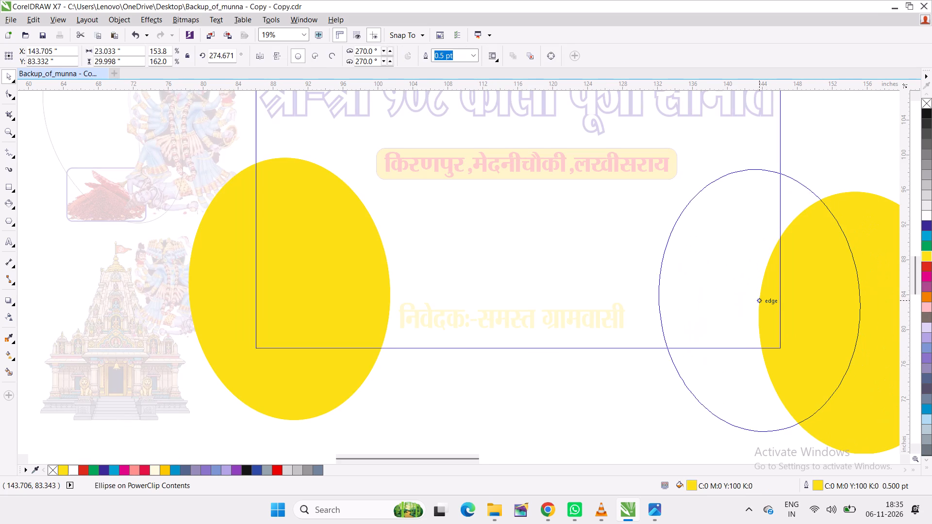
{"action": "left_click_drag", "start_coordinate": [760, 300], "coordinate": [747, 303]}
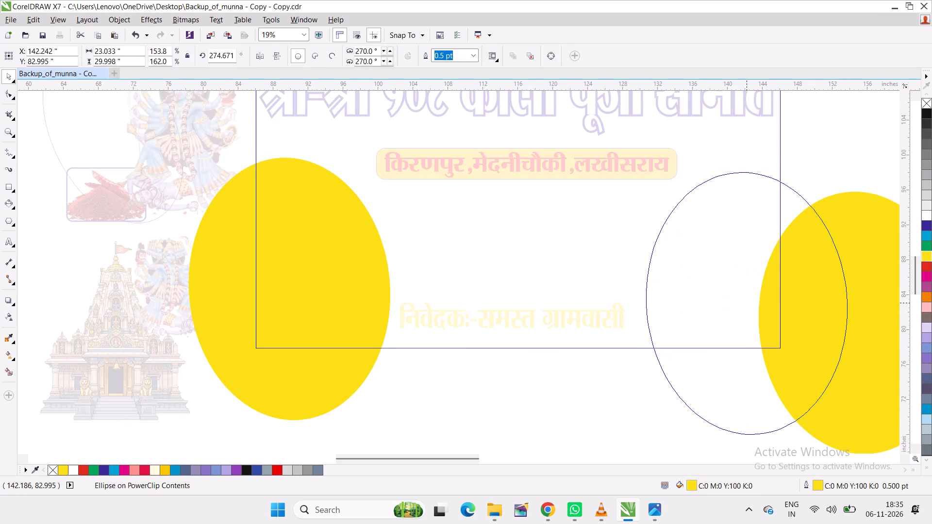
{"action": "left_click_drag", "start_coordinate": [747, 303], "coordinate": [753, 293]}
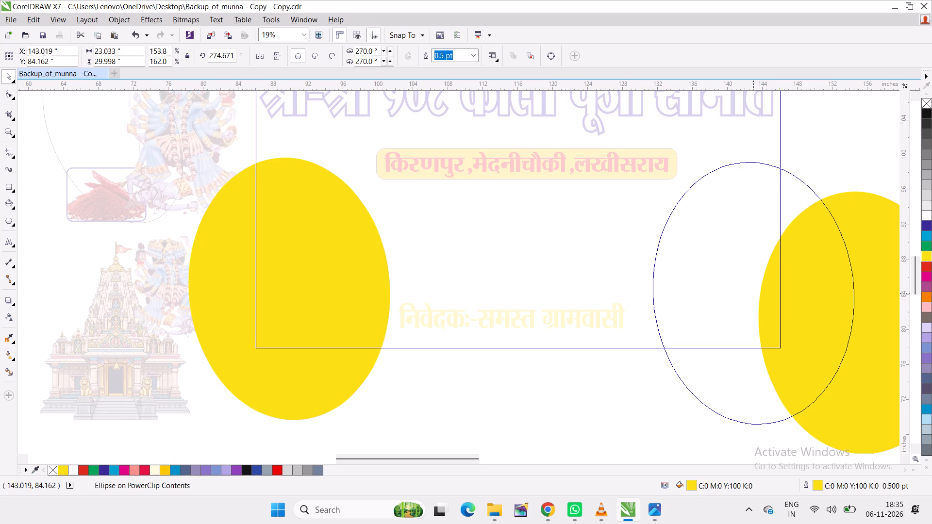
{"action": "left_click_drag", "start_coordinate": [753, 293], "coordinate": [754, 293]}
{"action": "left_click", "coordinate": [521, 365]}
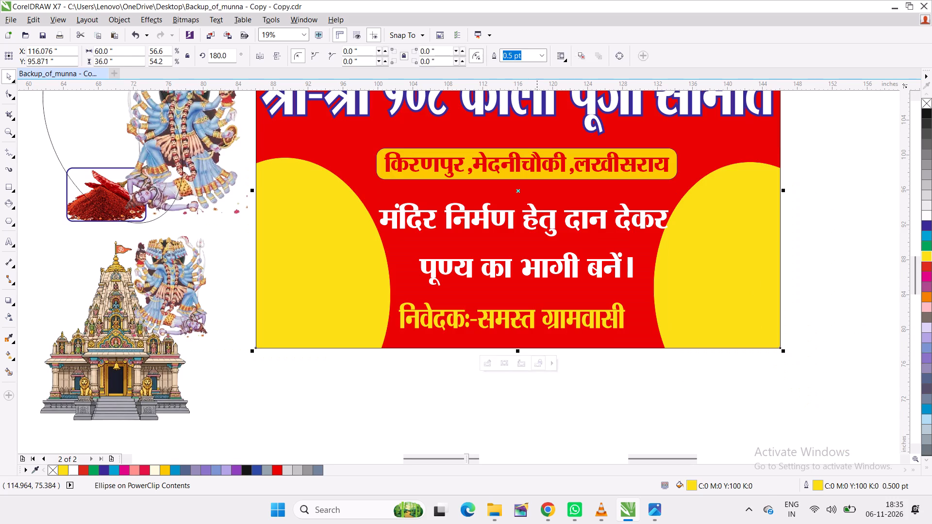
Move the temple picture onto the yellow ellipse in the banner's lower-right corner and scale it down to about 20.4 × 20.0 inches.
{"action": "left_click", "coordinate": [537, 401]}
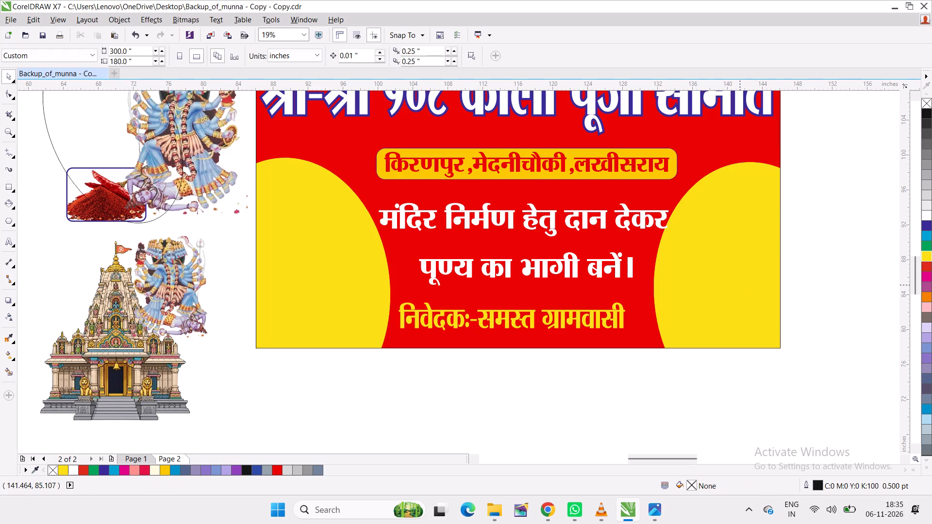
{"action": "left_click_drag", "start_coordinate": [107, 343], "coordinate": [714, 268]}
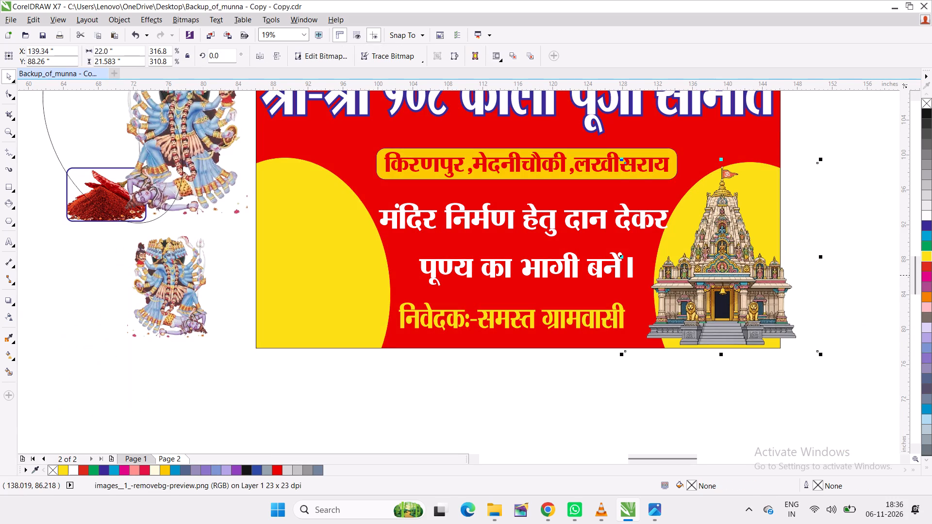
{"action": "scroll", "coordinate": [735, 281], "scroll_direction": "down", "scroll_amount": 1}
{"action": "scroll", "coordinate": [746, 283], "scroll_direction": "up", "scroll_amount": 2}
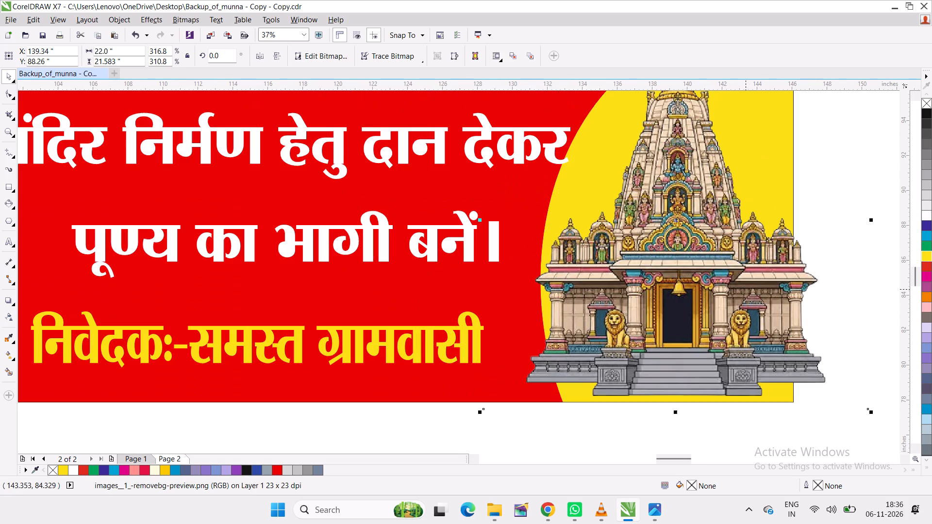
{"action": "scroll", "coordinate": [752, 293], "scroll_direction": "down", "scroll_amount": 1}
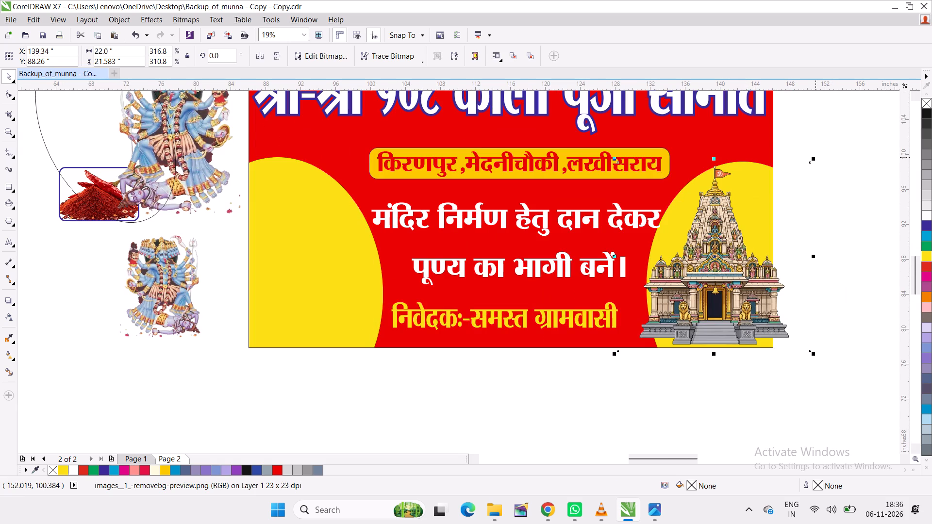
{"action": "left_click_drag", "start_coordinate": [815, 157], "coordinate": [801, 170]}
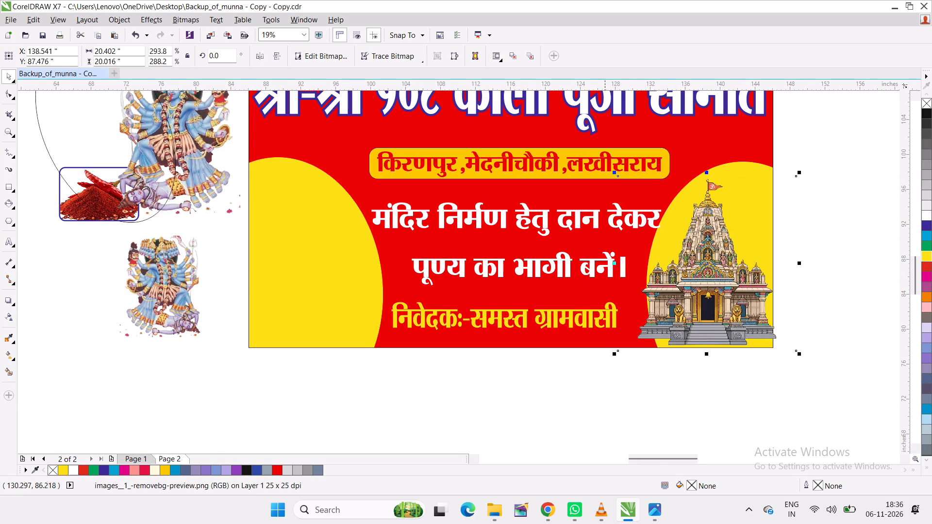
{"action": "left_click", "coordinate": [703, 275]}
{"action": "left_click", "coordinate": [624, 397]}
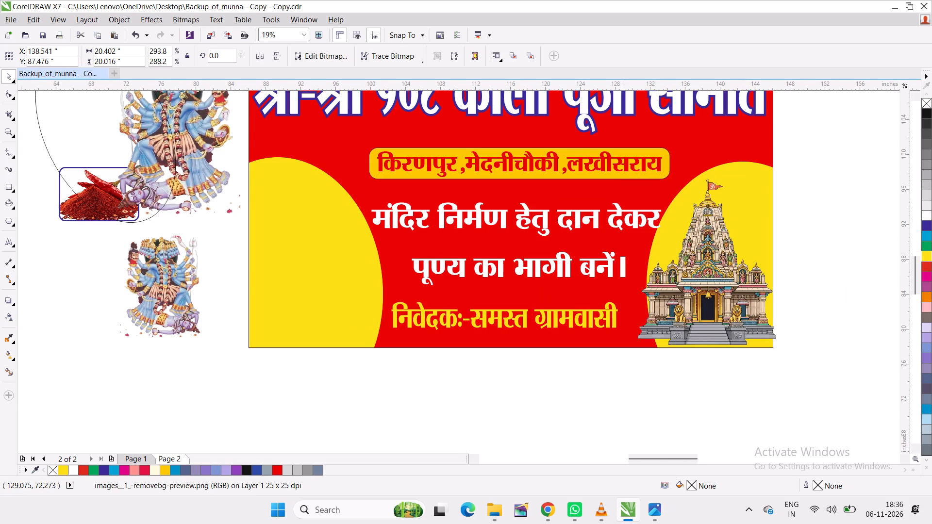
Reposition the temple picture over the right ellipse and narrow it to about 18.8 inches wide, keeping its height.
{"action": "left_click", "coordinate": [692, 312]}
{"action": "left_click_drag", "start_coordinate": [708, 264], "coordinate": [724, 263]}
{"action": "left_click_drag", "start_coordinate": [723, 264], "coordinate": [723, 263]}
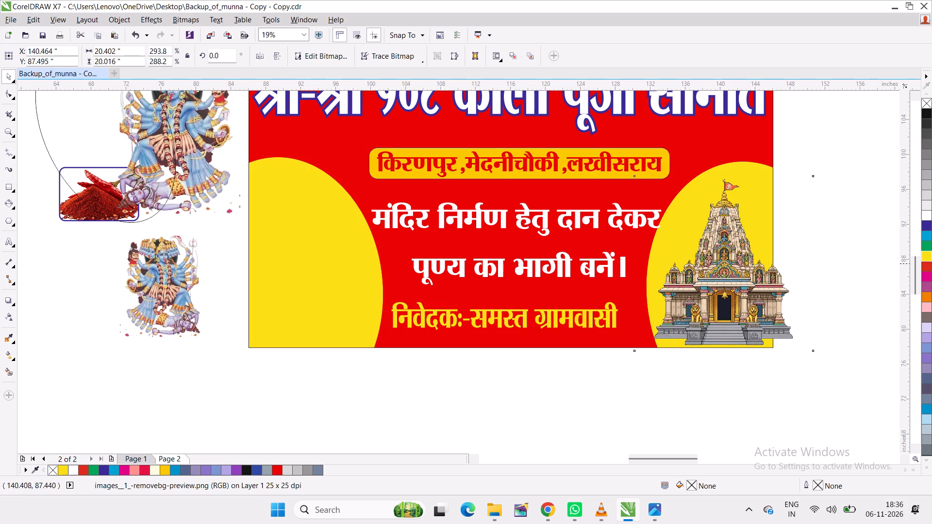
{"action": "left_click_drag", "start_coordinate": [723, 263], "coordinate": [718, 259]}
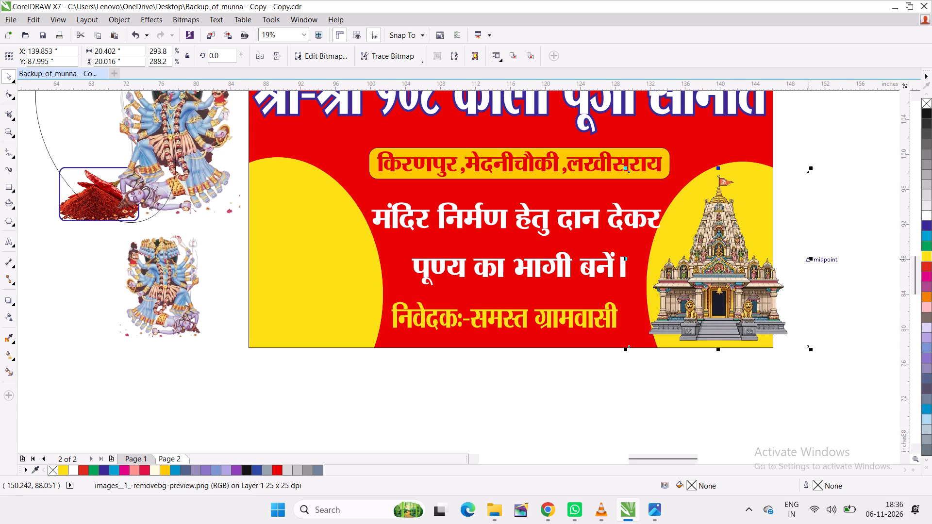
{"action": "left_click_drag", "start_coordinate": [814, 259], "coordinate": [800, 261]}
{"action": "left_click", "coordinate": [772, 291]}
{"action": "left_click_drag", "start_coordinate": [812, 261], "coordinate": [798, 261]}
{"action": "left_click", "coordinate": [818, 294]}
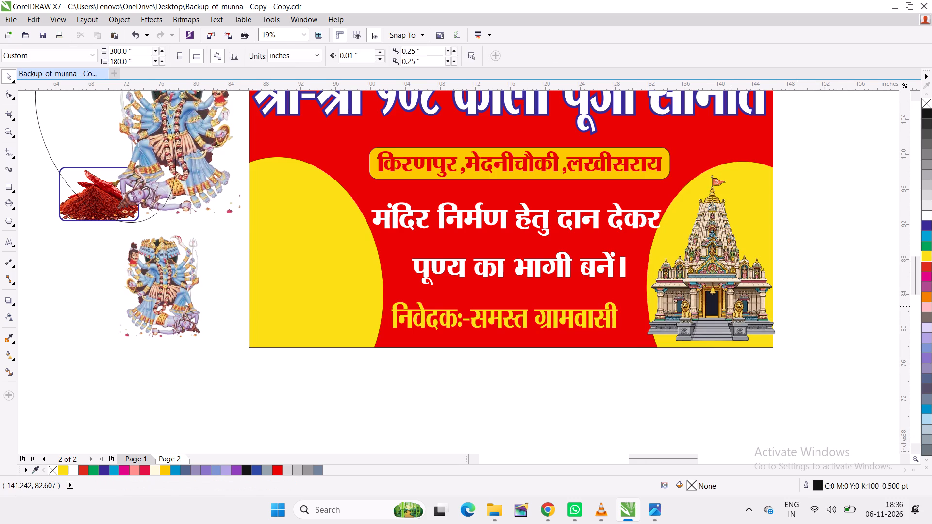
Move the temple picture off the banner to the empty area on its left and PowerClip it inside the red banner rectangle.
{"action": "scroll", "coordinate": [730, 311], "scroll_direction": "up", "scroll_amount": 1}
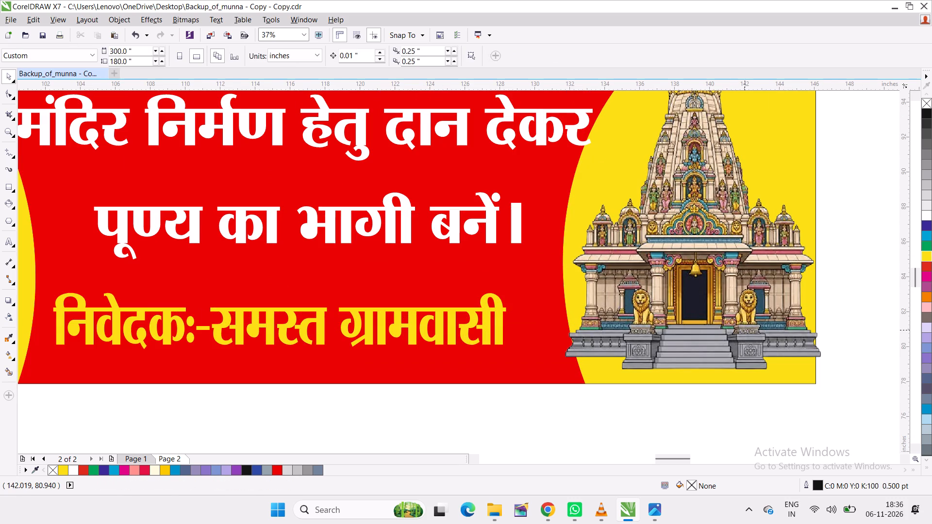
{"action": "scroll", "coordinate": [745, 330], "scroll_direction": "down", "scroll_amount": 1}
{"action": "left_click", "coordinate": [755, 342]}
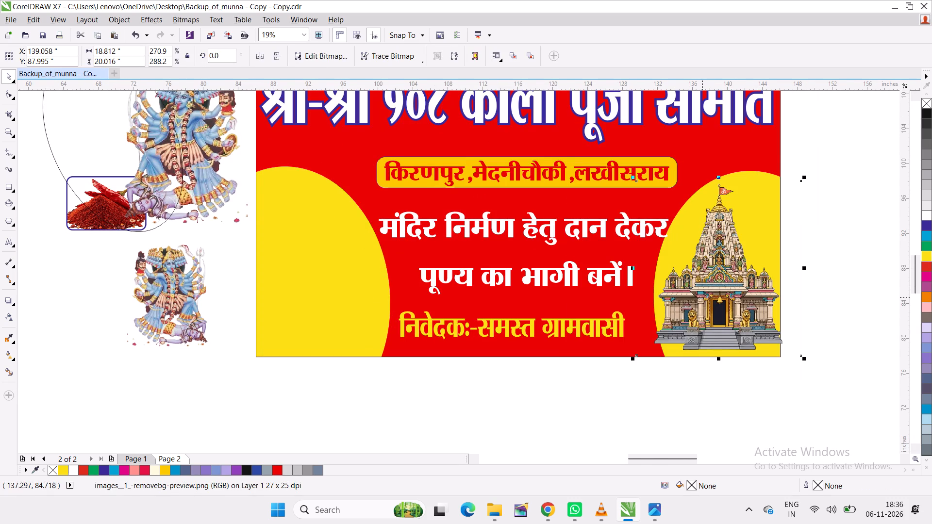
{"action": "left_click_drag", "start_coordinate": [716, 271], "coordinate": [88, 316]}
{"action": "right_click", "coordinate": [88, 316]}
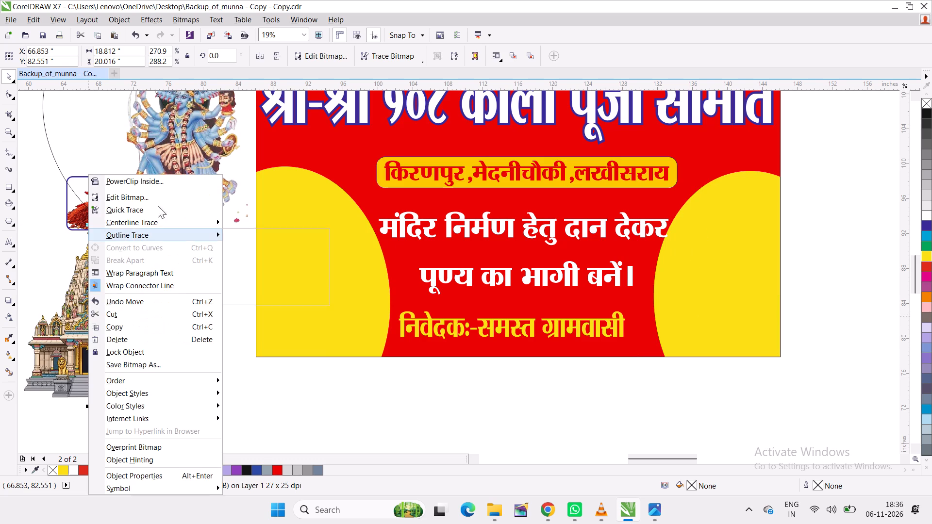
{"action": "left_click", "coordinate": [157, 184]}
{"action": "left_click", "coordinate": [712, 262]}
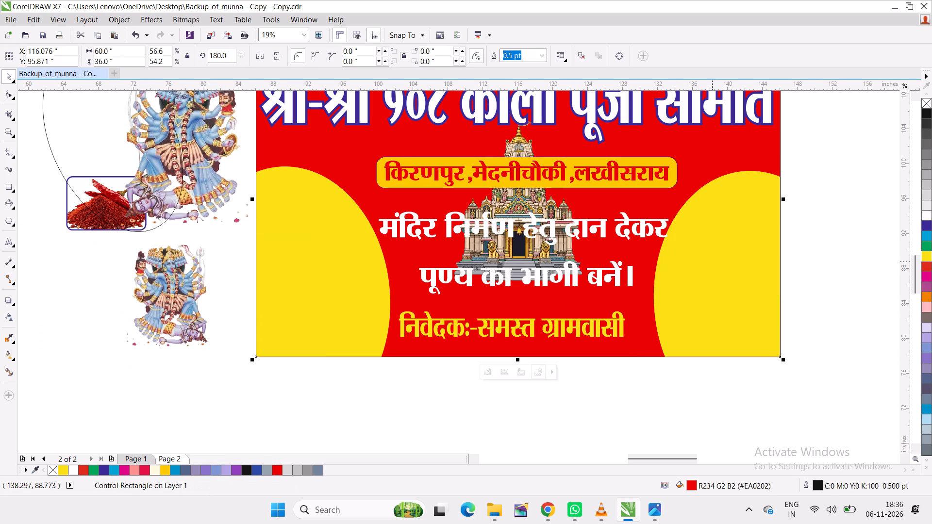
Edit the PowerClip contents and move the temple onto the right yellow ellipse at about X 140.1, Y 88.1 inches.
{"action": "left_click", "coordinate": [489, 372]}
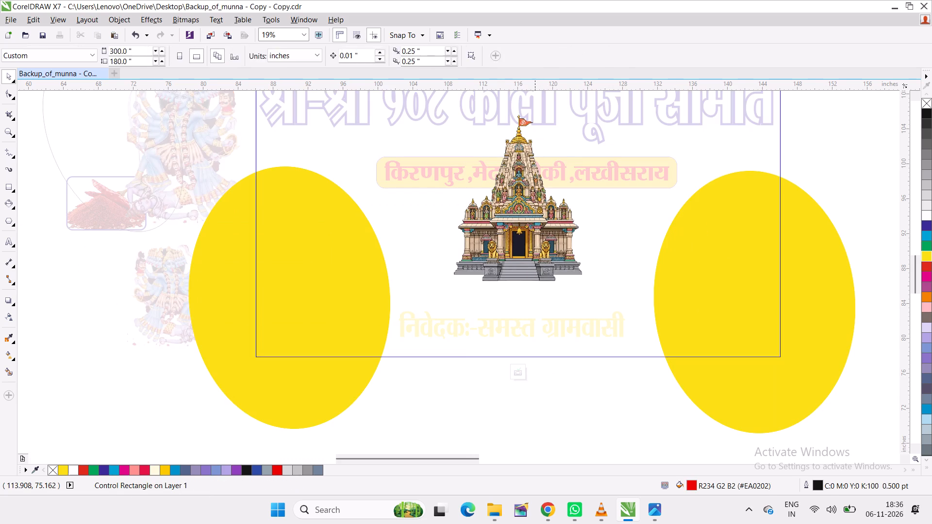
{"action": "left_click", "coordinate": [533, 228]}
{"action": "left_click_drag", "start_coordinate": [515, 197], "coordinate": [737, 265]}
{"action": "left_click_drag", "start_coordinate": [742, 267], "coordinate": [732, 269]}
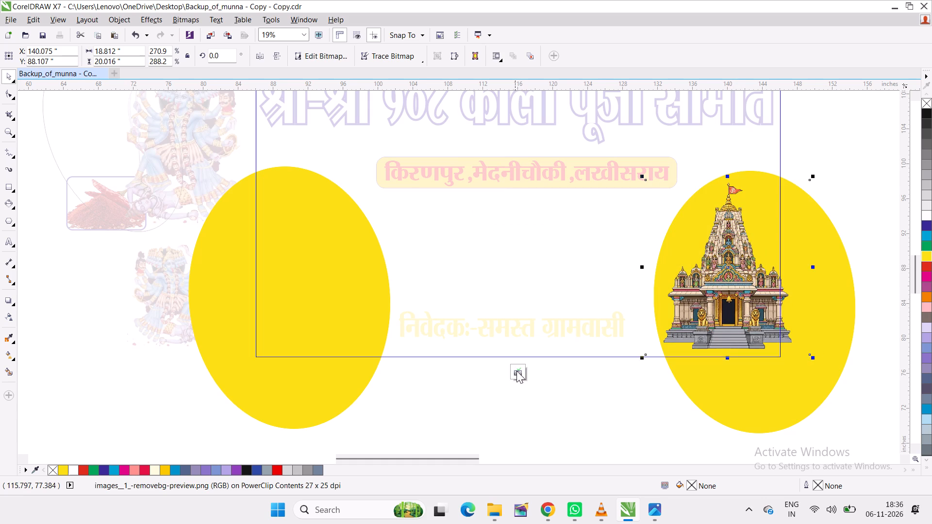
{"action": "left_click", "coordinate": [516, 371]}
{"action": "left_click", "coordinate": [623, 403]}
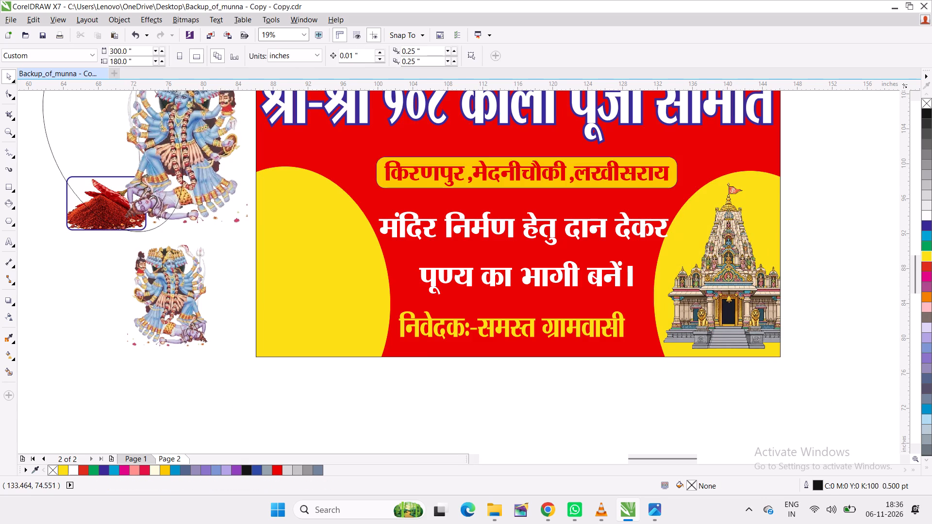
Select the smaller goddess picture lying off the banner below the chilli picture.
{"action": "left_click", "coordinate": [170, 297]}
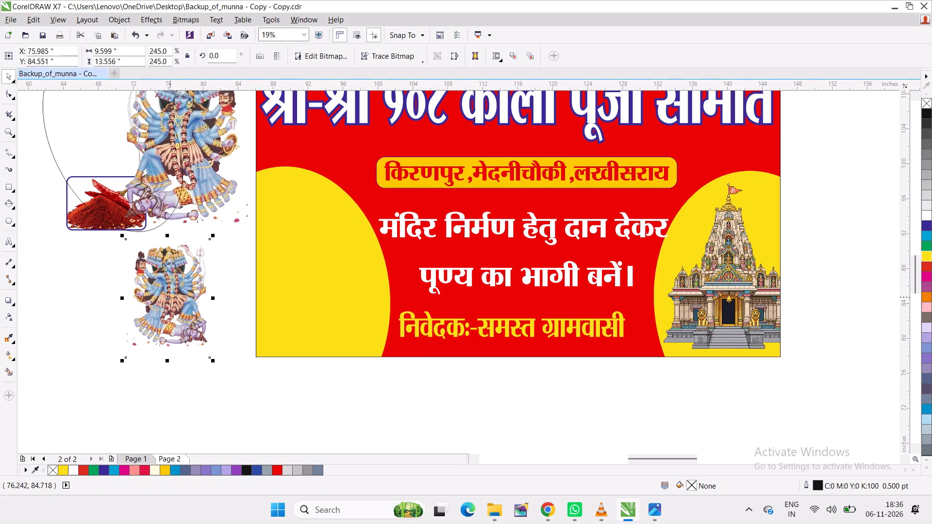
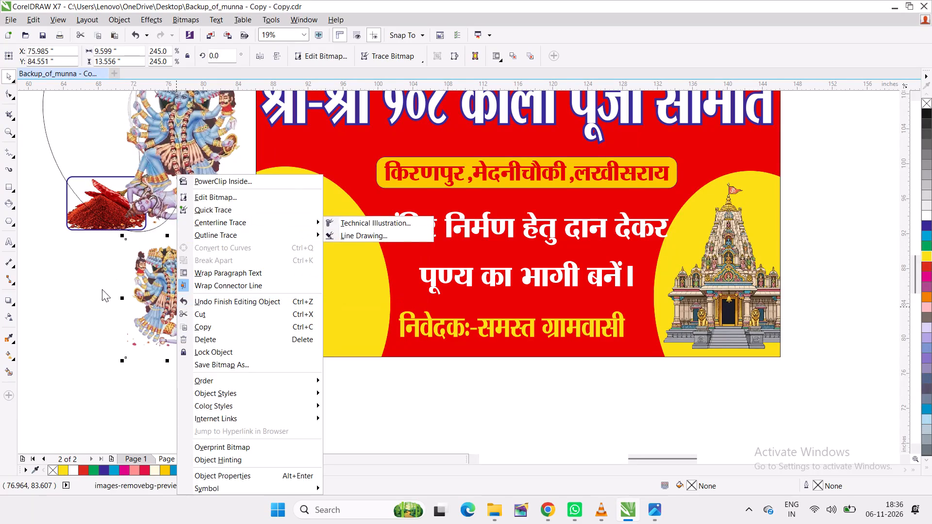
Move the smaller goddess picture onto the left yellow ellipse and enlarge it to about 14.5 × 20.5 inches at about X 92.7, Y 85.5.
{"action": "left_click", "coordinate": [102, 289]}
{"action": "left_click", "coordinate": [156, 304]}
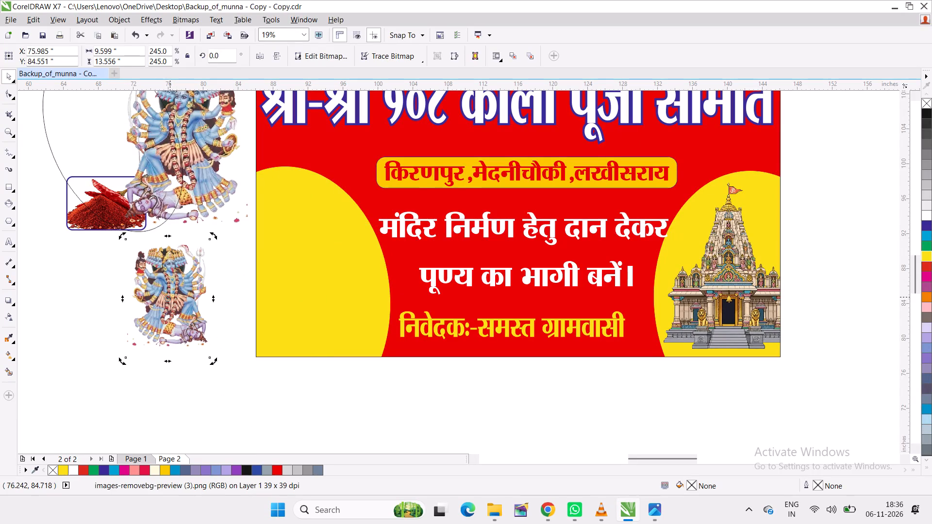
{"action": "left_click", "coordinate": [106, 331]}
{"action": "left_click", "coordinate": [156, 320]}
{"action": "left_click_drag", "start_coordinate": [168, 296], "coordinate": [299, 241]}
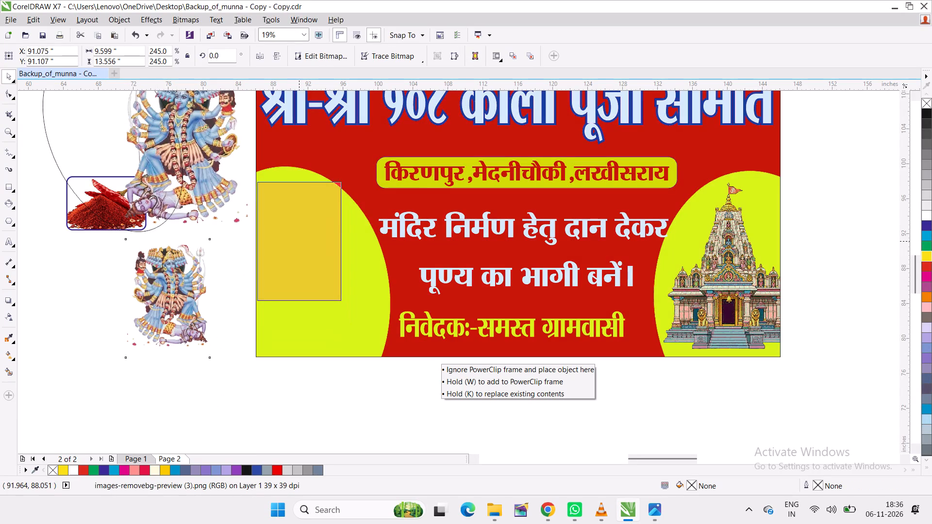
{"action": "left_click_drag", "start_coordinate": [299, 241], "coordinate": [298, 237]}
{"action": "left_click_drag", "start_coordinate": [343, 299], "coordinate": [355, 318]}
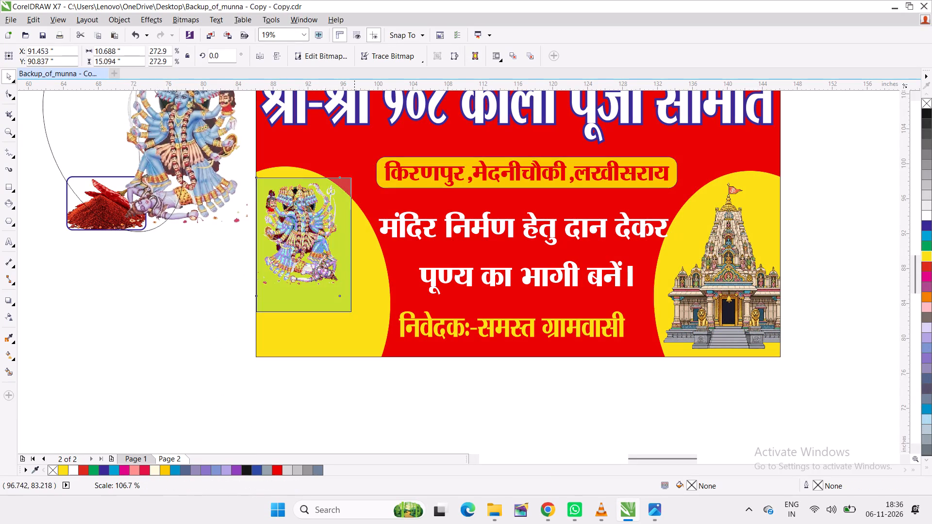
{"action": "left_click_drag", "start_coordinate": [355, 318], "coordinate": [400, 359]}
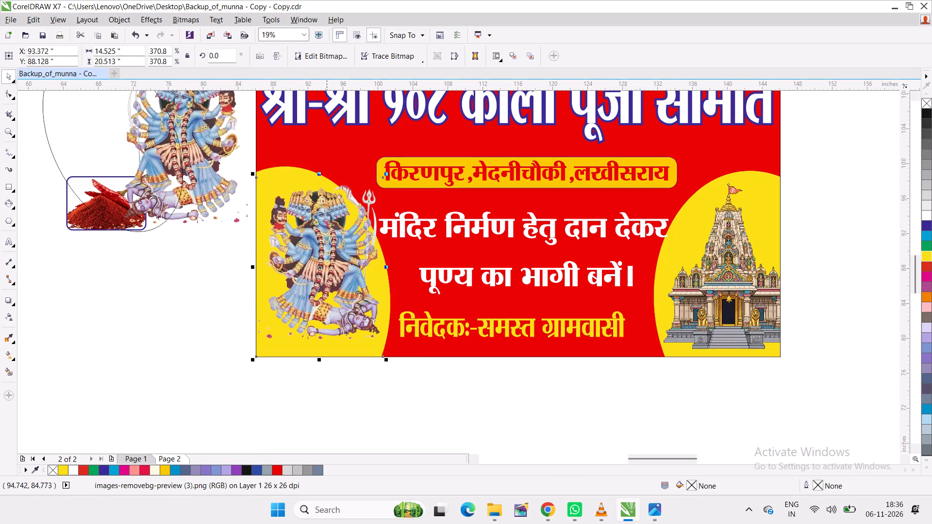
{"action": "left_click_drag", "start_coordinate": [323, 260], "coordinate": [317, 268]}
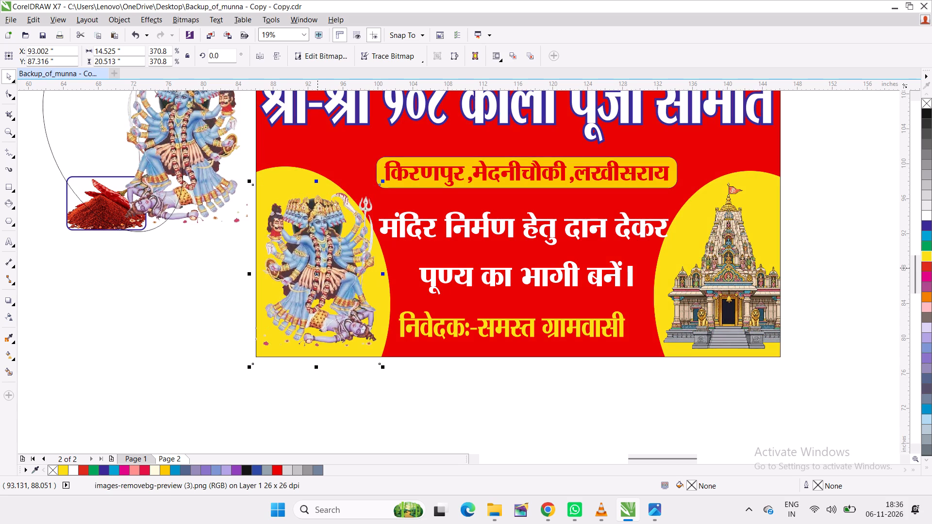
{"action": "left_click_drag", "start_coordinate": [317, 268], "coordinate": [315, 283]}
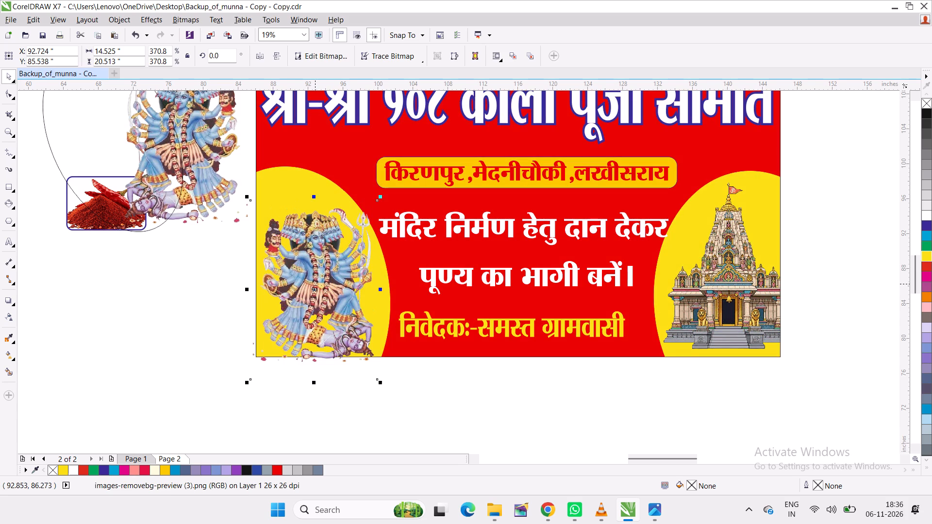
PowerClip the goddess picture inside the red banner rectangle.
{"action": "right_click", "coordinate": [339, 277]}
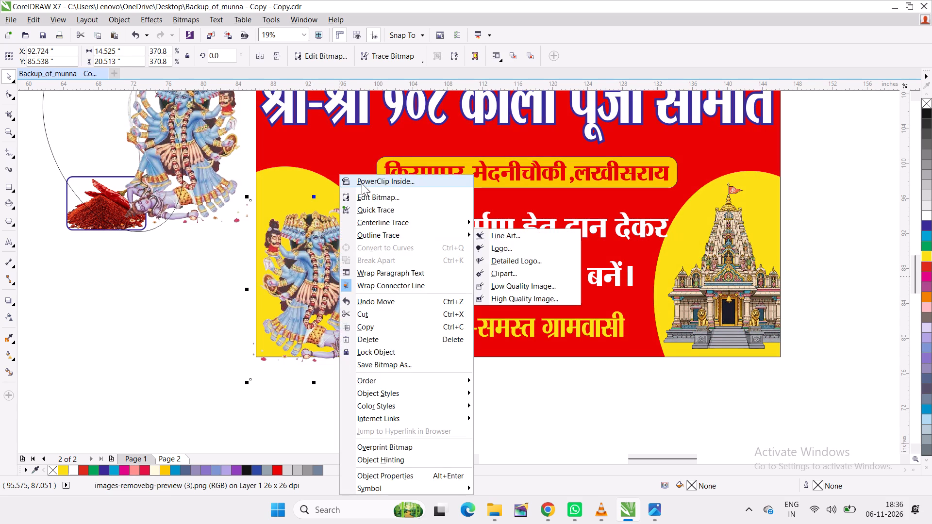
{"action": "left_click", "coordinate": [362, 183]}
{"action": "left_click", "coordinate": [287, 191]}
Edit the banner's PowerClip contents and nudge the goddess picture up to about Y 86.1 inches.
{"action": "left_click", "coordinate": [305, 278]}
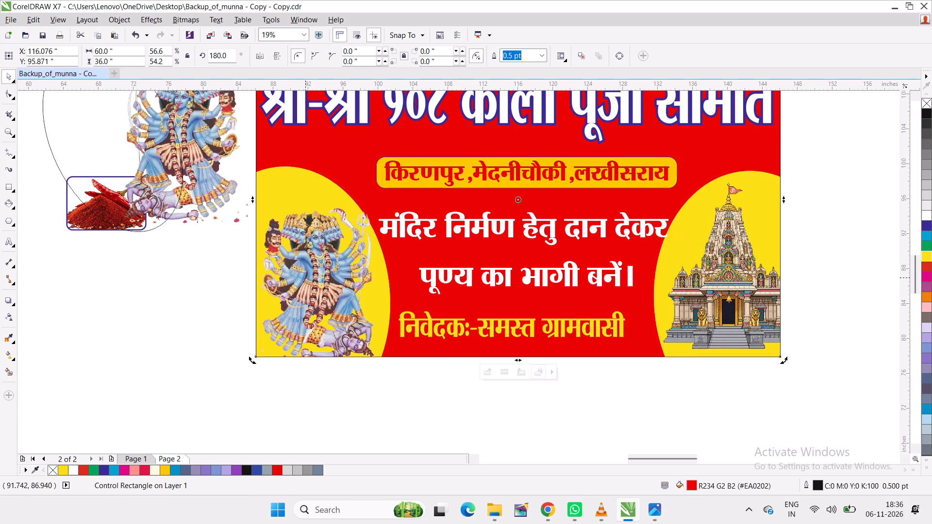
{"action": "left_click", "coordinate": [488, 367]}
{"action": "left_click", "coordinate": [323, 312]}
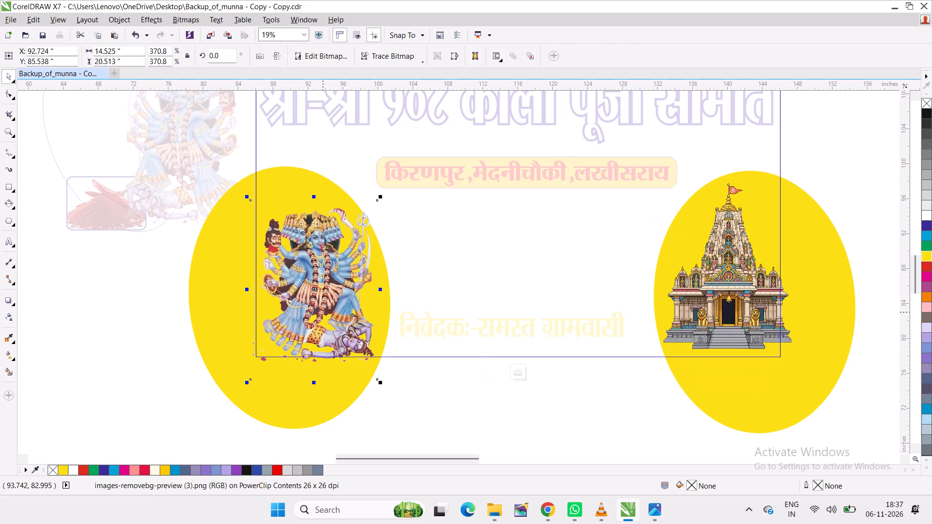
{"action": "key", "text": "Up"}
{"action": "key", "text": "Up"}
{"action": "key", "text": "Up"}
{"action": "key", "text": "Up"}
{"action": "key", "text": "Up"}
{"action": "key", "text": "Up"}
{"action": "key", "text": "Up"}
{"action": "key", "text": "Up"}
{"action": "key", "text": "Up"}
{"action": "key", "text": "Up"}
{"action": "key", "text": "Up"}
{"action": "key", "text": "Up"}
{"action": "key", "text": "Up"}
{"action": "key", "text": "Up"}
{"action": "key", "text": "Up"}
{"action": "key", "text": "Up"}
{"action": "key", "text": "Up"}
{"action": "key", "text": "Up"}
{"action": "key", "text": "Up"}
{"action": "key", "text": "Up"}
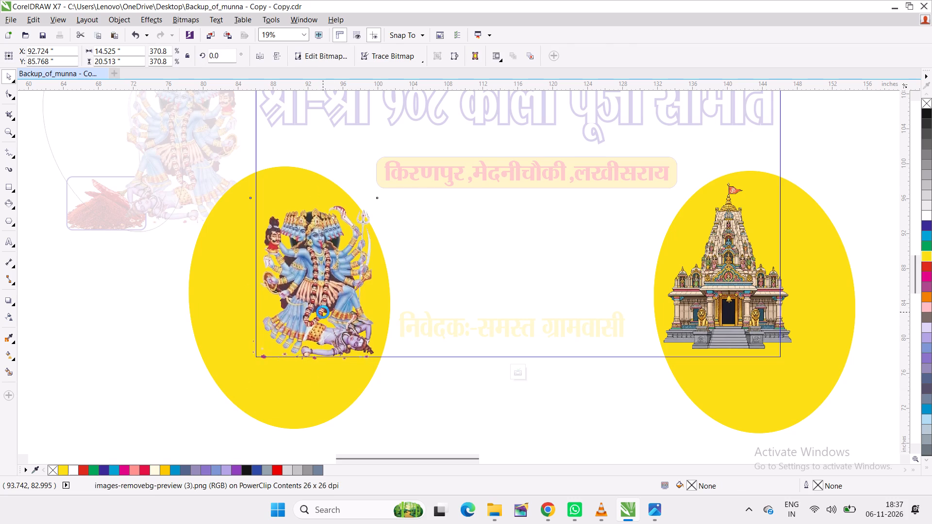
Nudge the left yellow ellipse slightly right and up, and enlarge it to about 23.2 × 30.3 inches.
{"action": "left_click", "coordinate": [263, 393]}
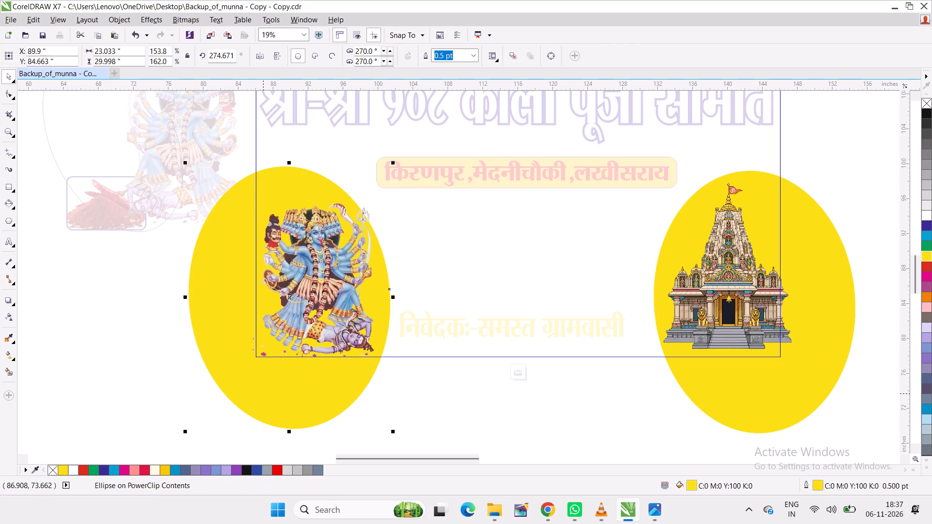
{"action": "key", "text": "Right"}
{"action": "key", "text": "Right"}
{"action": "key", "text": "Right"}
{"action": "key", "text": "Right"}
{"action": "key", "text": "Right"}
{"action": "key", "text": "Right"}
{"action": "key", "text": "Up"}
{"action": "key", "text": "Up"}
{"action": "key", "text": "Up"}
{"action": "key", "text": "Right"}
{"action": "key", "text": "Right"}
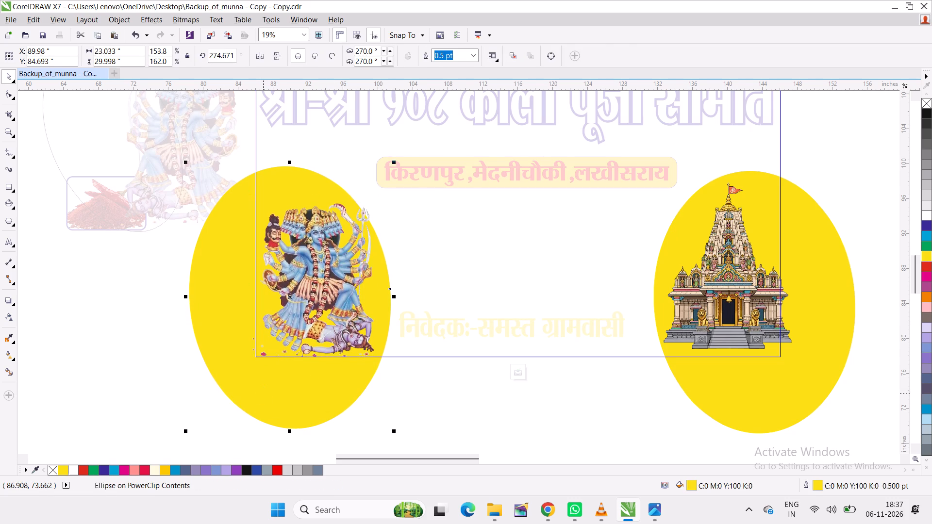
{"action": "key", "text": "Right"}
{"action": "key", "text": "Up"}
{"action": "key", "text": "Up"}
{"action": "key", "text": "Up"}
{"action": "key", "text": "Up"}
{"action": "key", "text": "Up"}
{"action": "key", "text": "Up"}
{"action": "key", "text": "Up"}
{"action": "key", "text": "Up"}
{"action": "key", "text": "Up"}
{"action": "key", "text": "Up"}
{"action": "key", "text": "Up"}
{"action": "key", "text": "Up"}
{"action": "key", "text": "Up"}
{"action": "key", "text": "Up"}
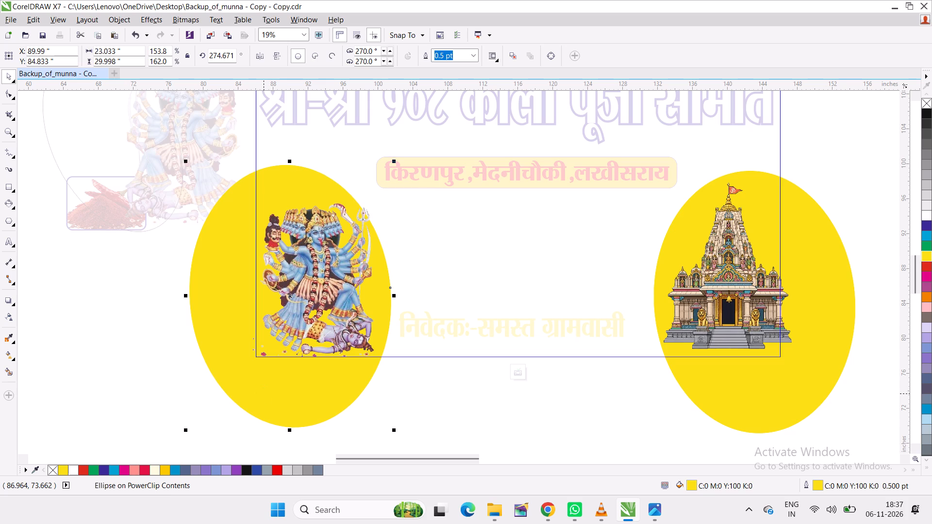
{"action": "left_click_drag", "start_coordinate": [396, 162], "coordinate": [403, 159]}
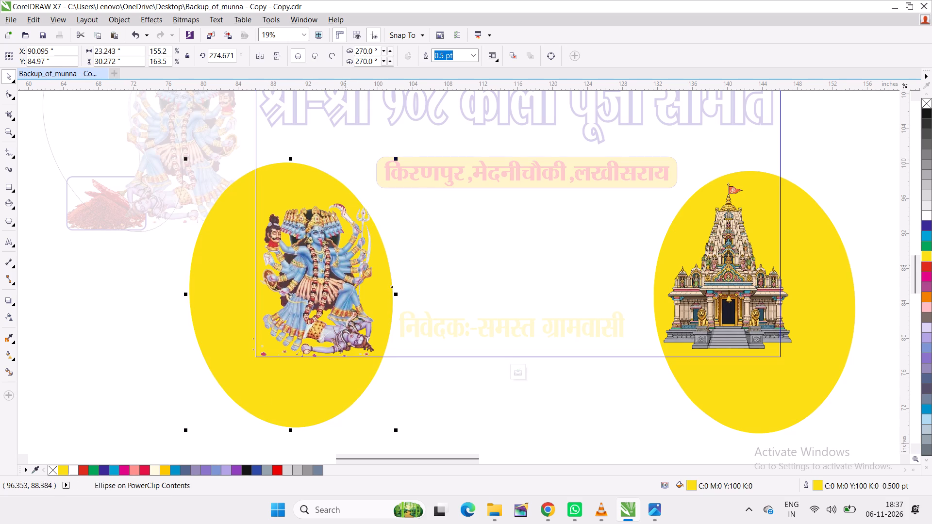
Nudge the goddess picture left to about X 92.6 inches.
{"action": "left_click", "coordinate": [345, 266]}
{"action": "key", "text": "Left"}
{"action": "key", "text": "Left"}
{"action": "key", "text": "Left"}
{"action": "key", "text": "Left"}
{"action": "key", "text": "Left"}
{"action": "key", "text": "Left"}
{"action": "key", "text": "Left"}
{"action": "key", "text": "Left"}
{"action": "key", "text": "Left"}
{"action": "key", "text": "Left"}
{"action": "key", "text": "Left"}
{"action": "key", "text": "Left"}
{"action": "key", "text": "Left"}
{"action": "key", "text": "Left"}
{"action": "key", "text": "Left"}
{"action": "key", "text": "Left"}
{"action": "key", "text": "Left"}
{"action": "key", "text": "Left"}
{"action": "key", "text": "Left"}
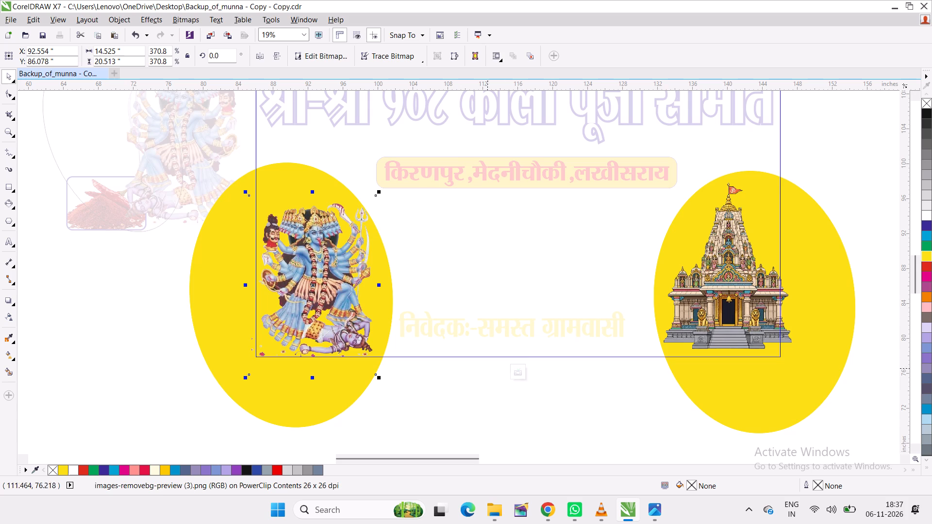
Nudge the right yellow ellipse left and up to about X 142.95, Y 84.5 inches, and finish editing the PowerClip.
{"action": "left_click", "coordinate": [746, 405]}
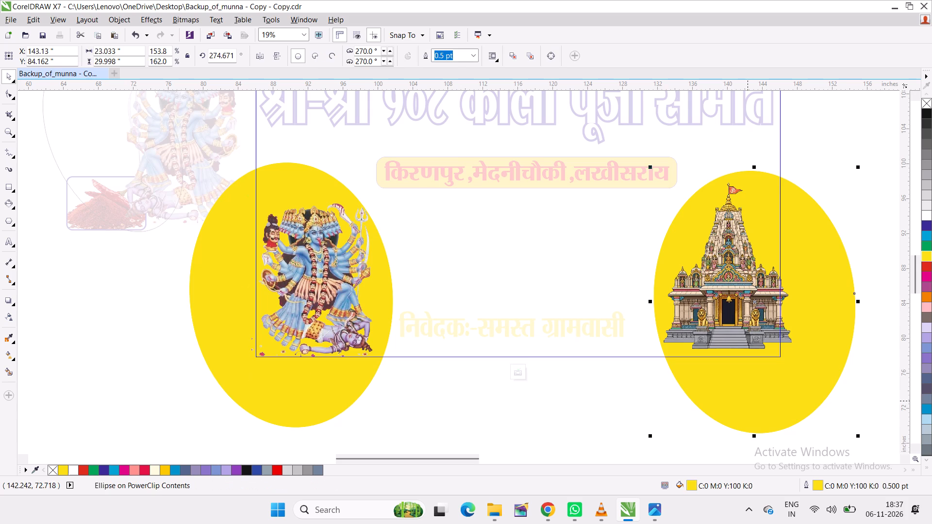
{"action": "key", "text": "Left"}
{"action": "key", "text": "Left"}
{"action": "key", "text": "Left"}
{"action": "key", "text": "Left"}
{"action": "key", "text": "Left"}
{"action": "key", "text": "Left"}
{"action": "key", "text": "Left"}
{"action": "key", "text": "Left"}
{"action": "key", "text": "Left"}
{"action": "key", "text": "Left"}
{"action": "key", "text": "Left"}
{"action": "key", "text": "Left"}
{"action": "key", "text": "Left"}
{"action": "key", "text": "Left"}
{"action": "key", "text": "Left"}
{"action": "key", "text": "Left"}
{"action": "key", "text": "Left"}
{"action": "key", "text": "Left"}
{"action": "key", "text": "Left"}
{"action": "key", "text": "Up"}
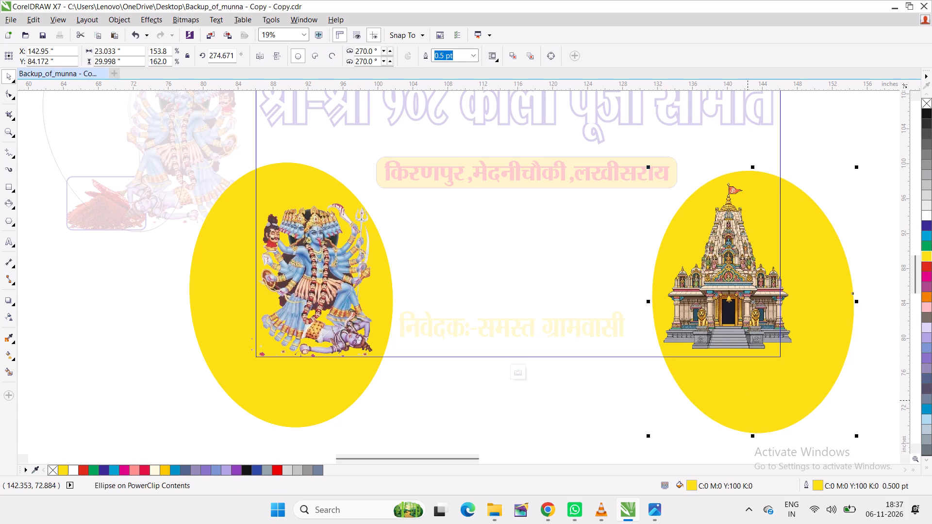
{"action": "key", "text": "Up"}
{"action": "key", "text": "Up"}
{"action": "key", "text": "Up"}
{"action": "key", "text": "Up"}
{"action": "key", "text": "Up"}
{"action": "key", "text": "Up"}
{"action": "key", "text": "Up"}
{"action": "key", "text": "Up"}
{"action": "key", "text": "Up"}
{"action": "key", "text": "Up"}
{"action": "key", "text": "Up"}
{"action": "key", "text": "Up"}
{"action": "key", "text": "Up"}
{"action": "key", "text": "Up"}
{"action": "key", "text": "Up"}
{"action": "key", "text": "Up"}
{"action": "key", "text": "Up"}
{"action": "key", "text": "Up"}
{"action": "key", "text": "Up"}
{"action": "key", "text": "Up"}
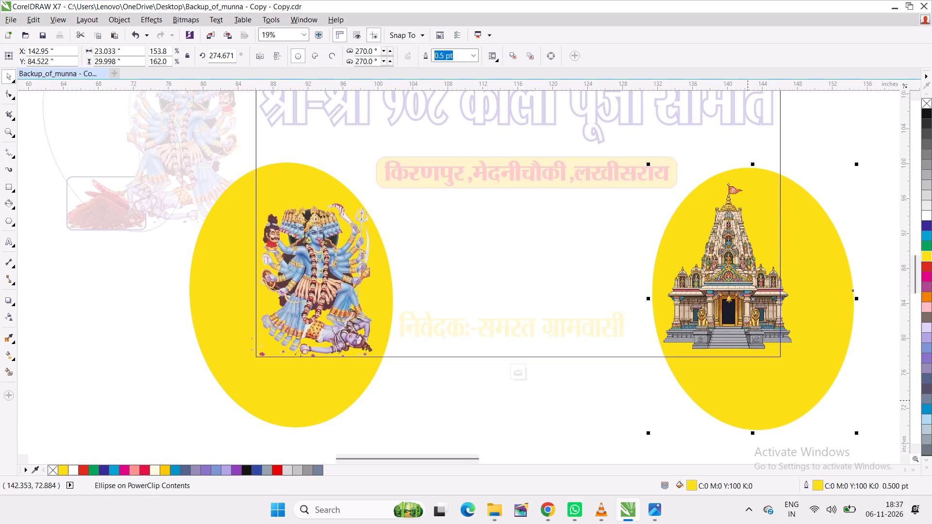
{"action": "left_click", "coordinate": [519, 369]}
{"action": "left_click", "coordinate": [512, 388]}
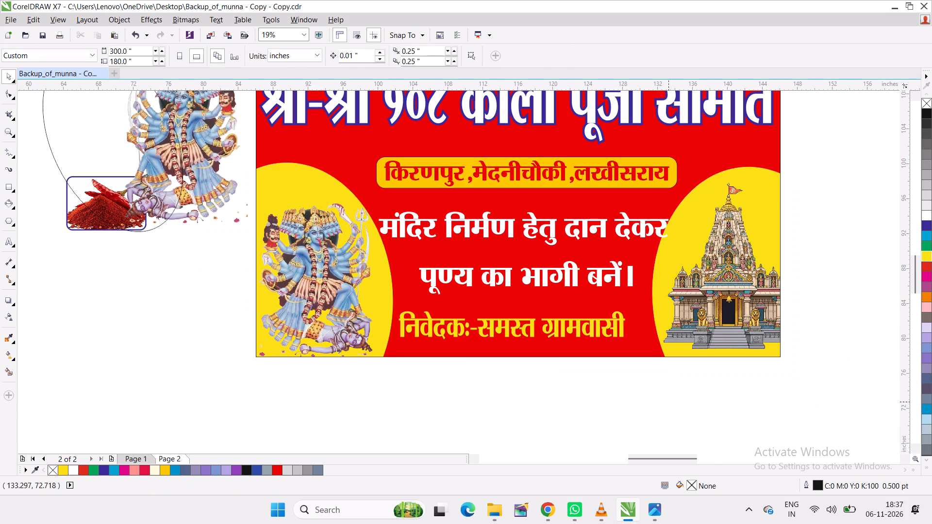
Fill the rounded rectangle behind the place-name line with the yellow C0 M0 Y100 K0.
{"action": "scroll", "coordinate": [671, 401], "scroll_direction": "down", "scroll_amount": 1}
{"action": "left_click_drag", "start_coordinate": [890, 266], "coordinate": [899, 270]}
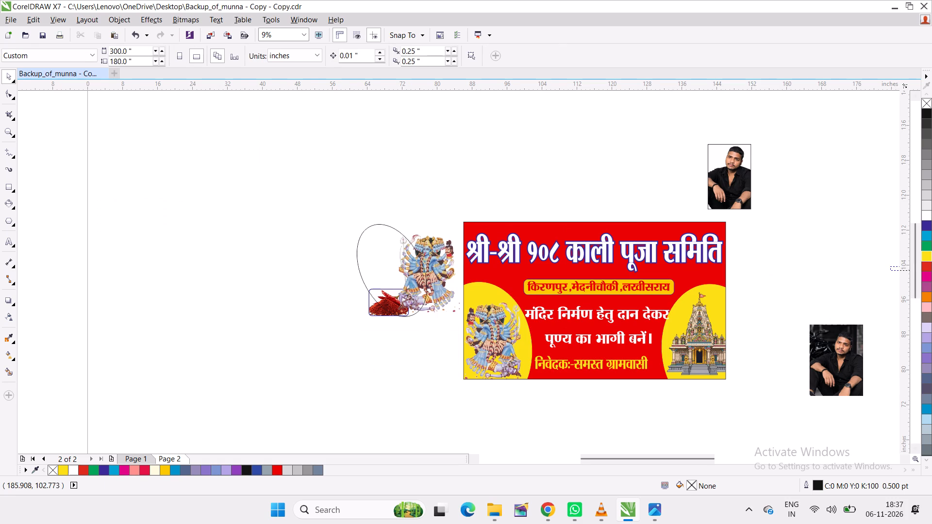
{"action": "left_click_drag", "start_coordinate": [899, 270], "coordinate": [909, 272]}
{"action": "left_click_drag", "start_coordinate": [525, 429], "coordinate": [528, 453]}
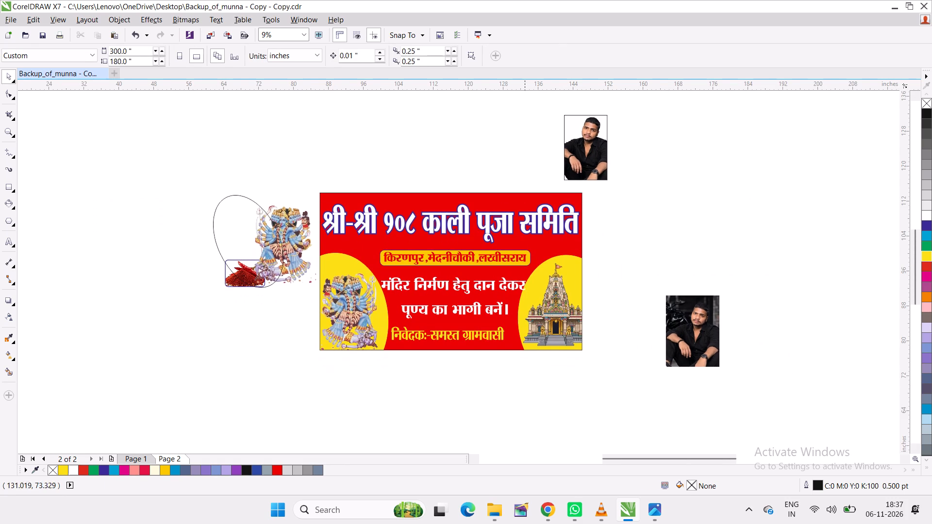
{"action": "double_click", "coordinate": [461, 220]}
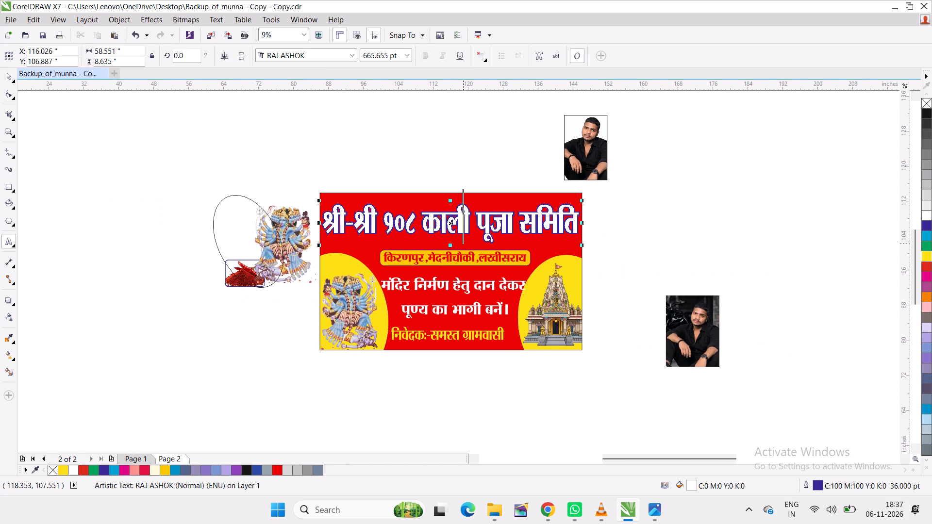
{"action": "left_click", "coordinate": [453, 262]}
{"action": "scroll", "coordinate": [452, 262], "scroll_direction": "up", "scroll_amount": 2}
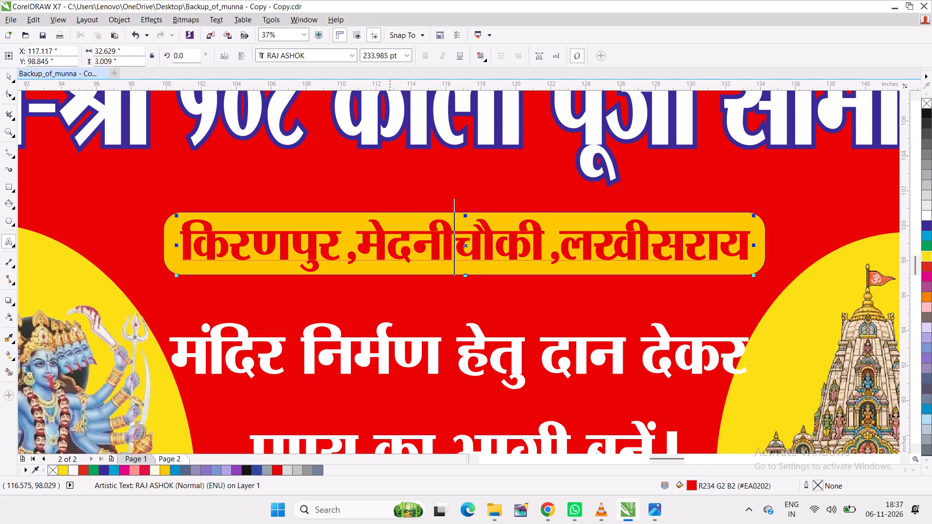
{"action": "left_click", "coordinate": [7, 80]}
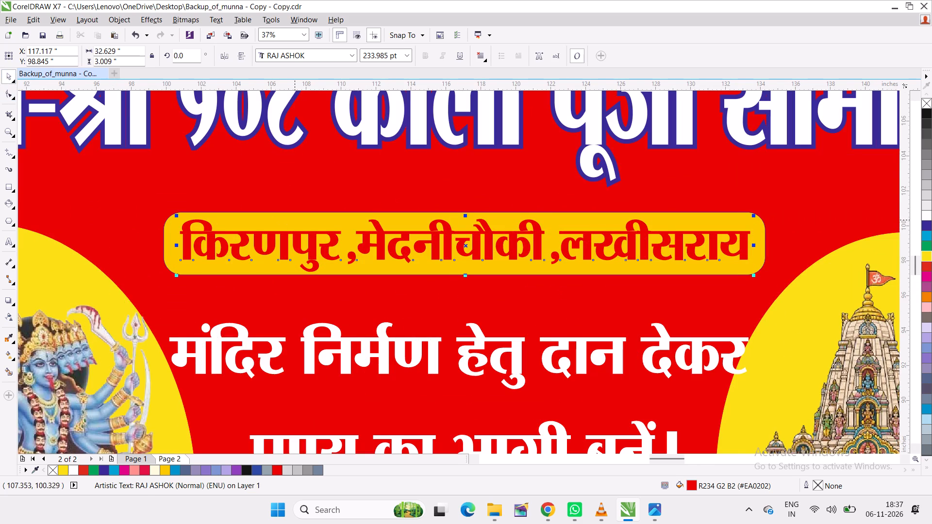
{"action": "left_click", "coordinate": [297, 215]}
{"action": "left_click", "coordinate": [927, 257]}
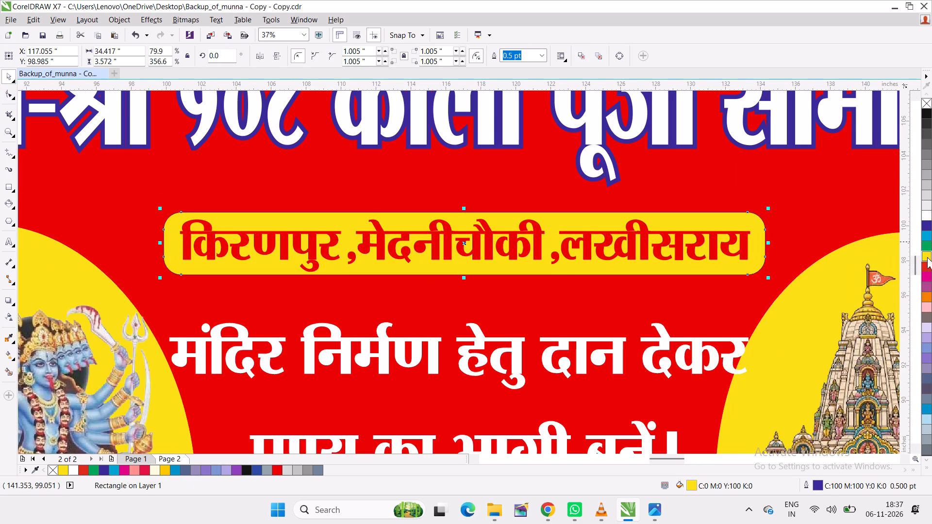
Examine the place-name band and the surrounding banner layout up close and as a whole.
{"action": "scroll", "coordinate": [749, 262], "scroll_direction": "down", "scroll_amount": 1}
{"action": "scroll", "coordinate": [743, 267], "scroll_direction": "up", "scroll_amount": 1}
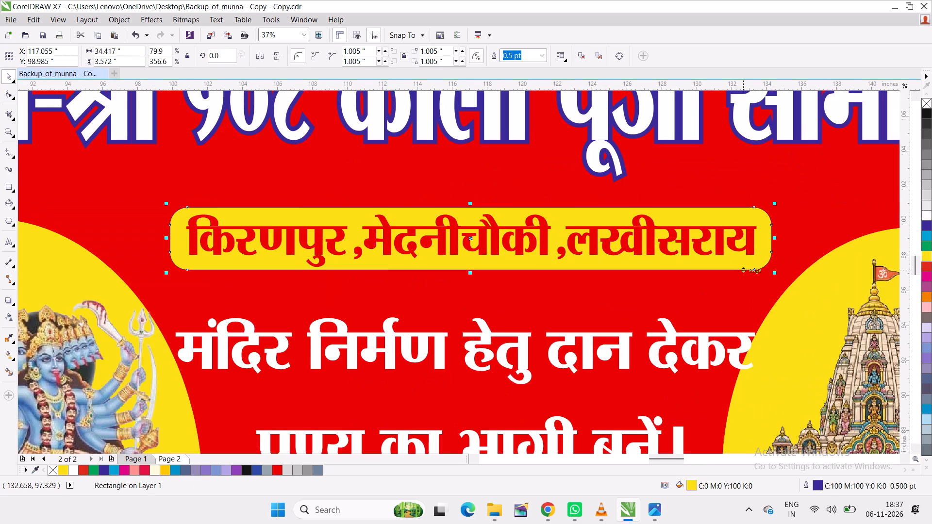
{"action": "scroll", "coordinate": [743, 267], "scroll_direction": "up", "scroll_amount": 1}
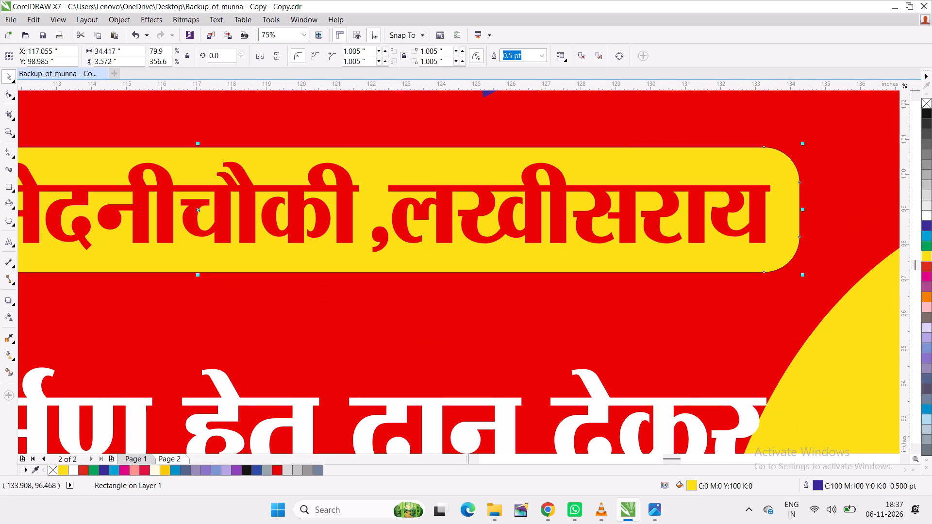
{"action": "scroll", "coordinate": [320, 250], "scroll_direction": "down", "scroll_amount": 1}
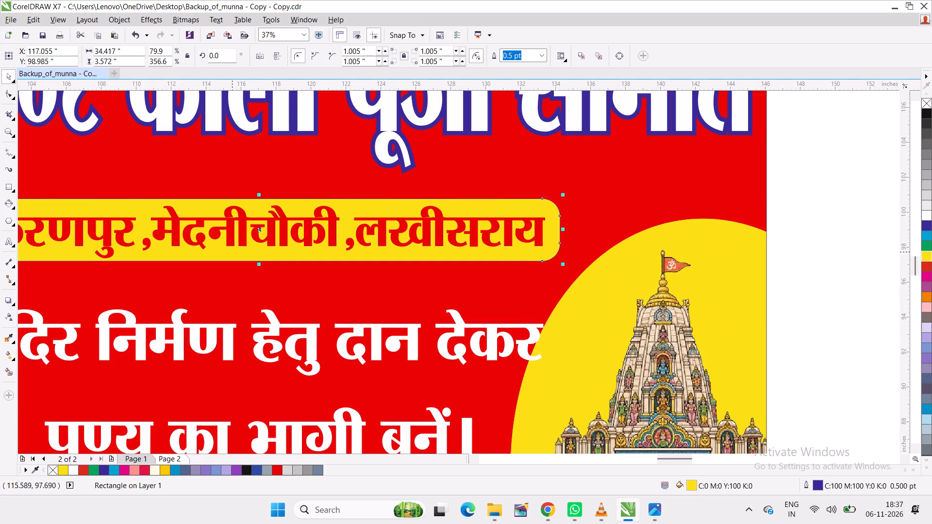
{"action": "scroll", "coordinate": [55, 253], "scroll_direction": "down", "scroll_amount": 1}
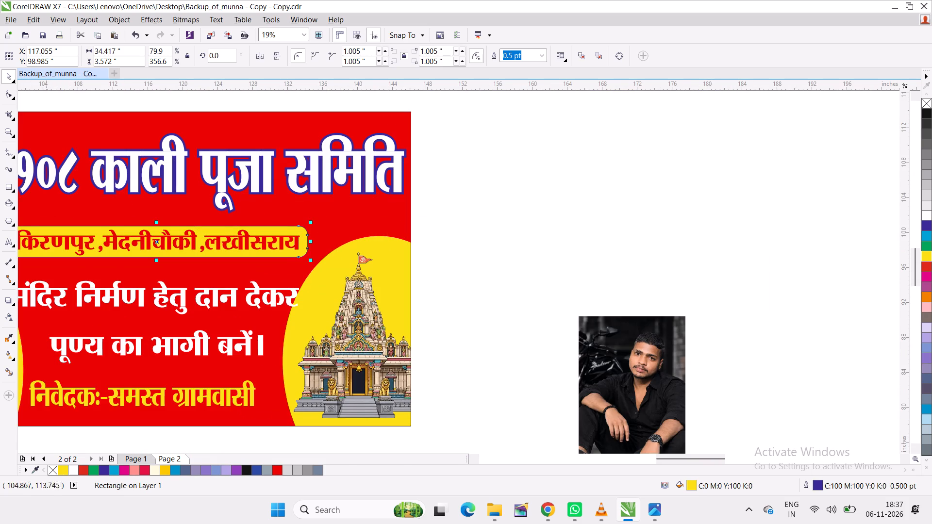
{"action": "left_click_drag", "start_coordinate": [47, 101], "coordinate": [0, 112]}
{"action": "scroll", "coordinate": [257, 254], "scroll_direction": "up", "scroll_amount": 1}
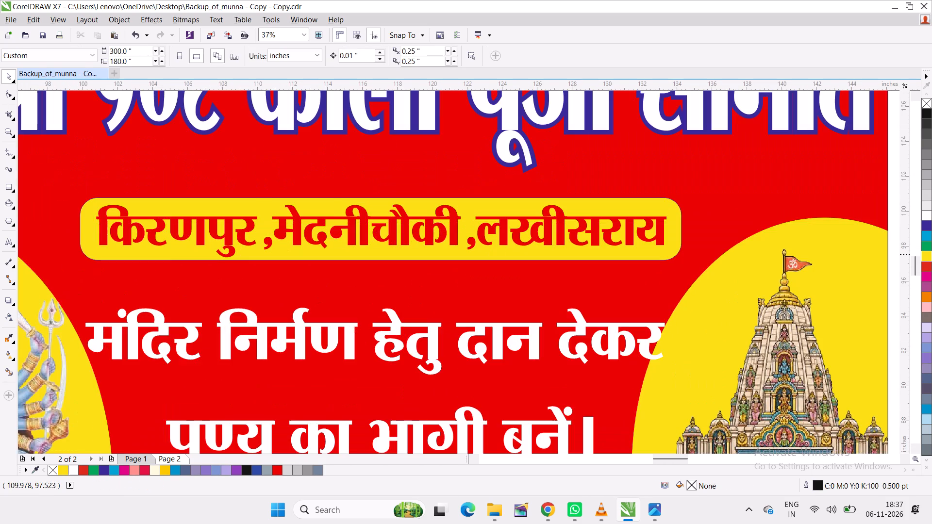
{"action": "scroll", "coordinate": [264, 255], "scroll_direction": "down", "scroll_amount": 1}
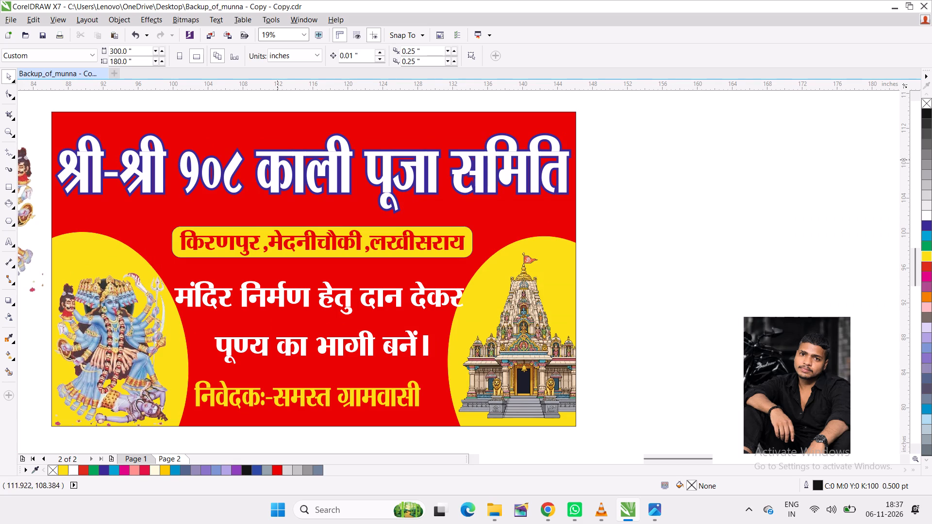
Fill the words काली पूजा in the banner title with the yellow C0 M0 Y100 K0.
{"action": "double_click", "coordinate": [265, 175]}
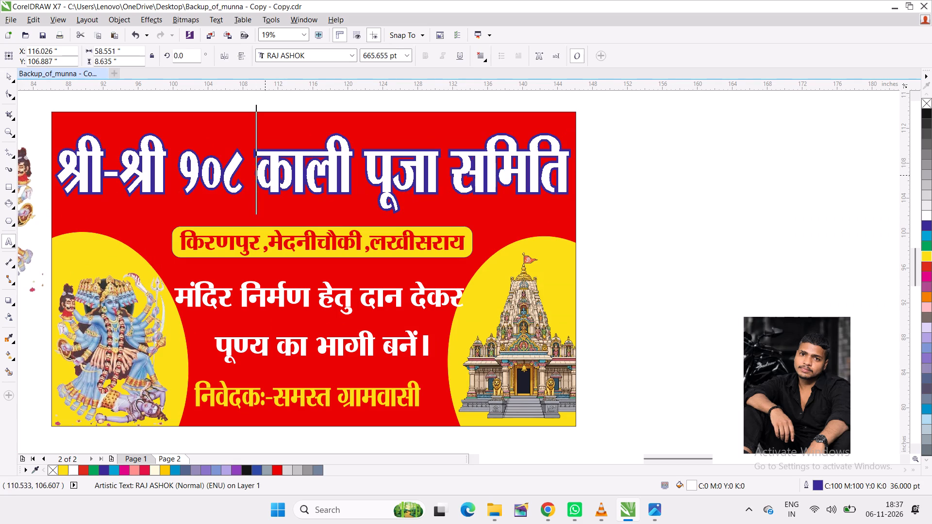
{"action": "left_click_drag", "start_coordinate": [259, 170], "coordinate": [444, 169]}
{"action": "left_click", "coordinate": [928, 255]}
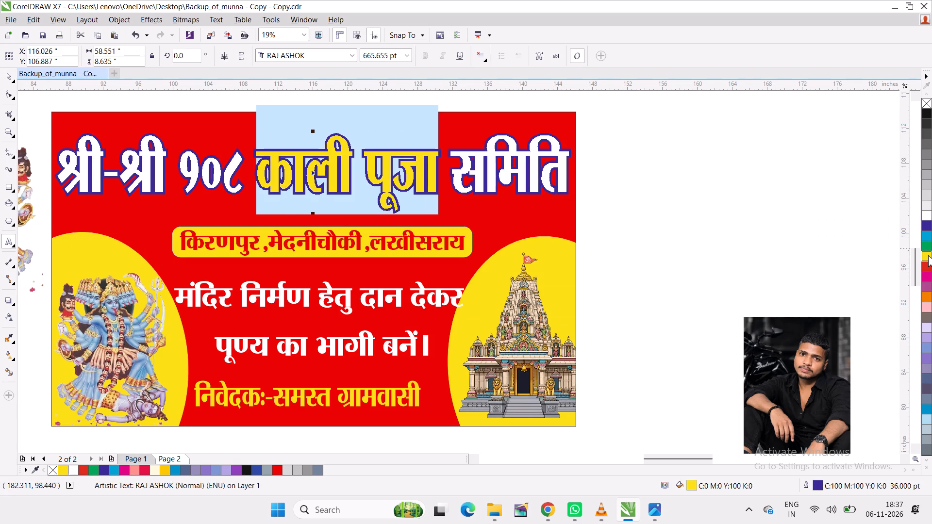
{"action": "left_click", "coordinate": [752, 249]}
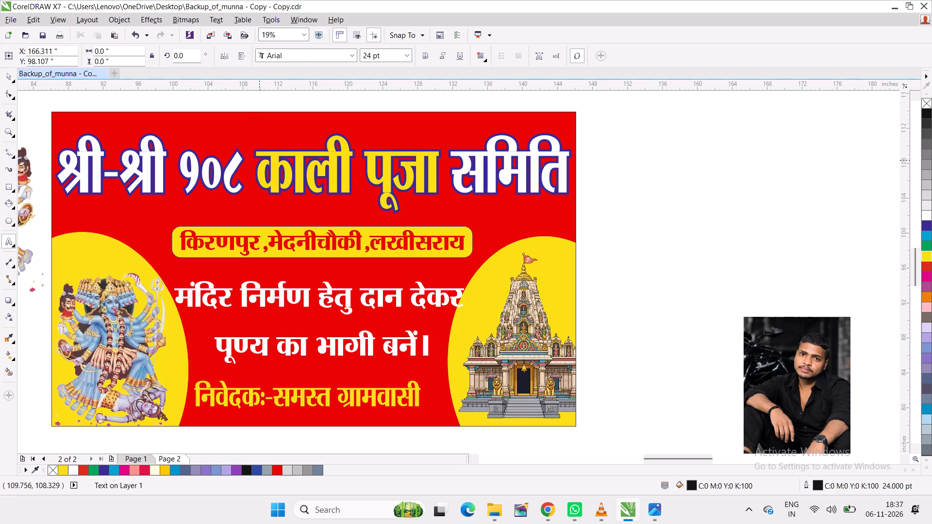
Fill the words काली पूजा in the banner title with white C0 M0 Y0 K0.
{"action": "left_click", "coordinate": [264, 161]}
{"action": "left_click_drag", "start_coordinate": [263, 161], "coordinate": [396, 167]}
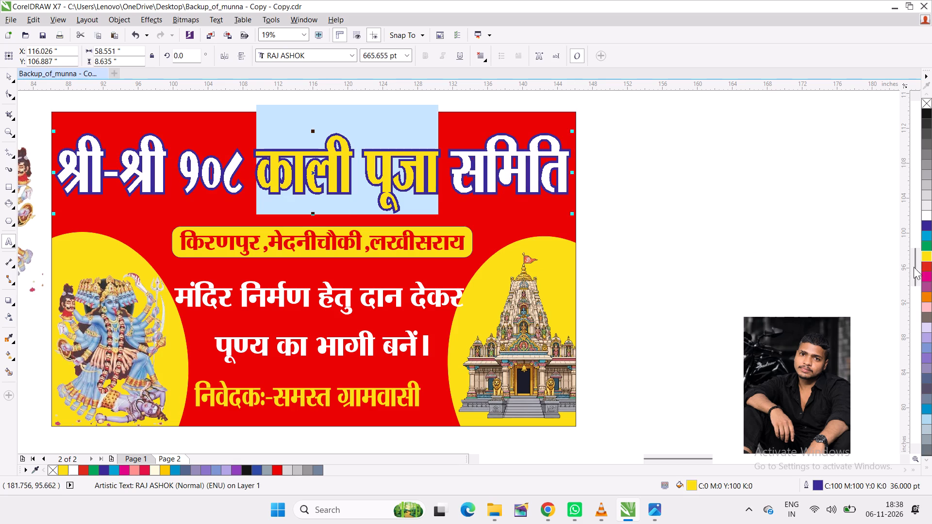
{"action": "left_click", "coordinate": [925, 217]}
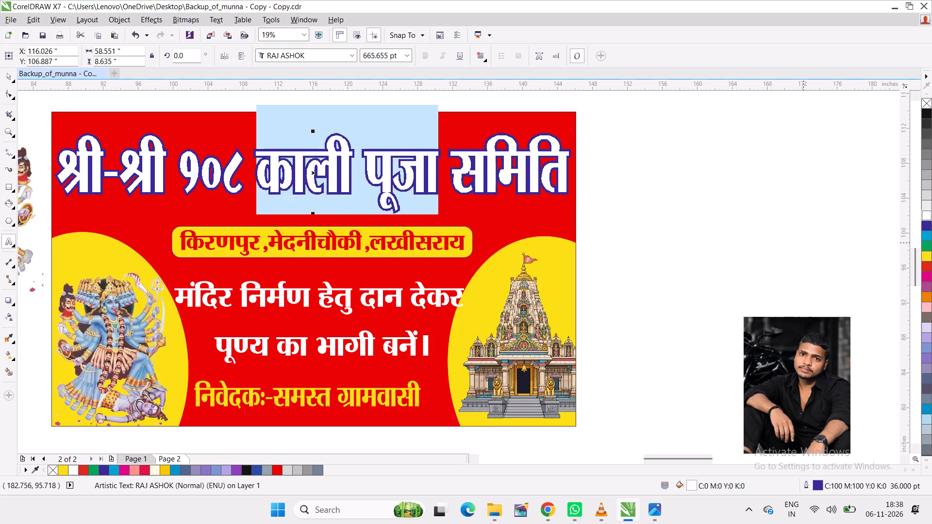
{"action": "left_click", "coordinate": [803, 243]}
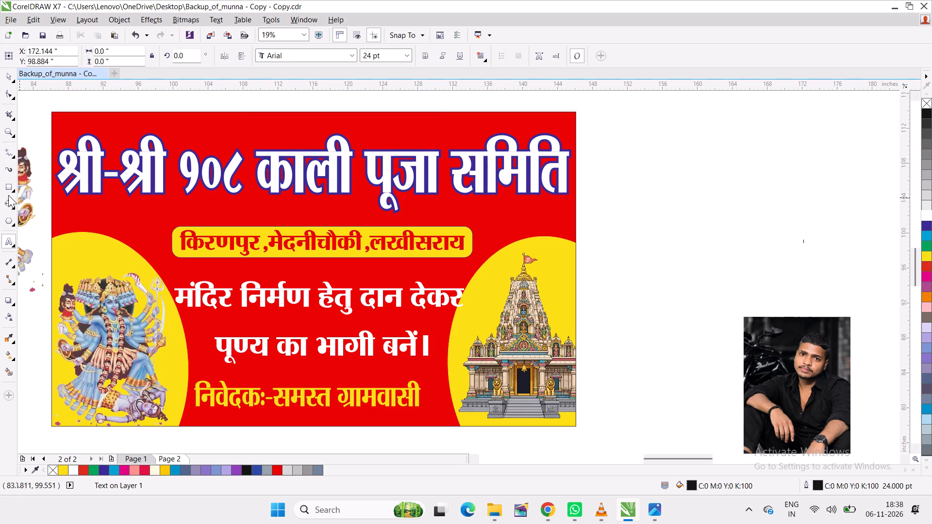
Change the font of the entire banner title to A-SuperHindi-10.
{"action": "double_click", "coordinate": [378, 168]}
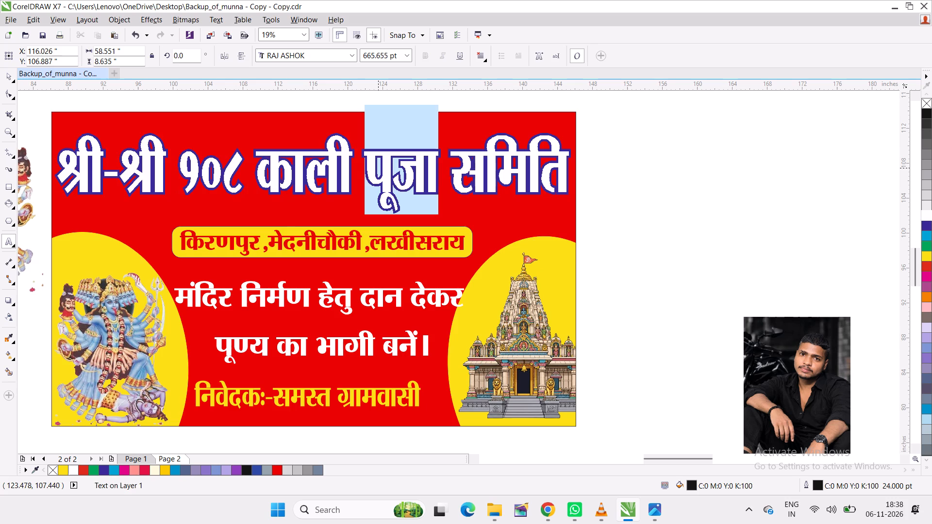
{"action": "key", "text": "ctrl+a"}
{"action": "key", "text": "ctrl+c"}
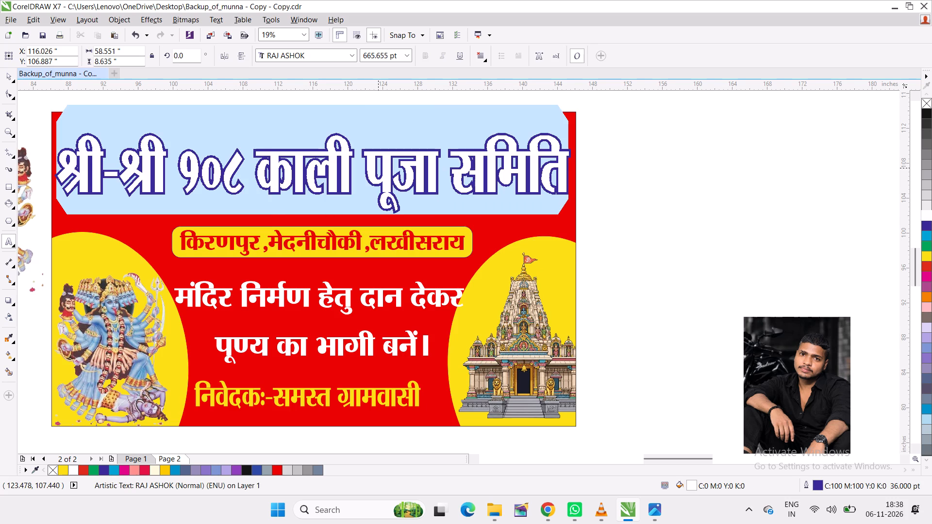
{"action": "key", "text": "ctrl+t"}
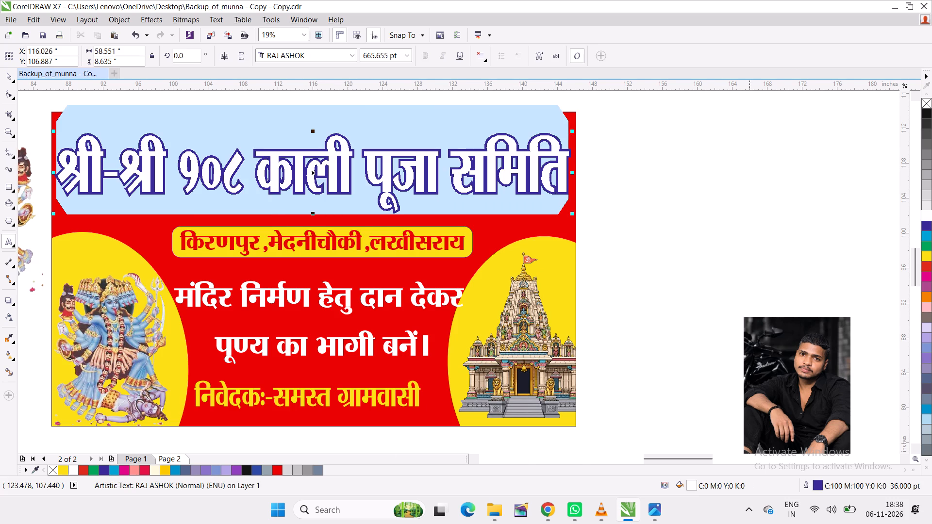
{"action": "left_click", "coordinate": [882, 122]}
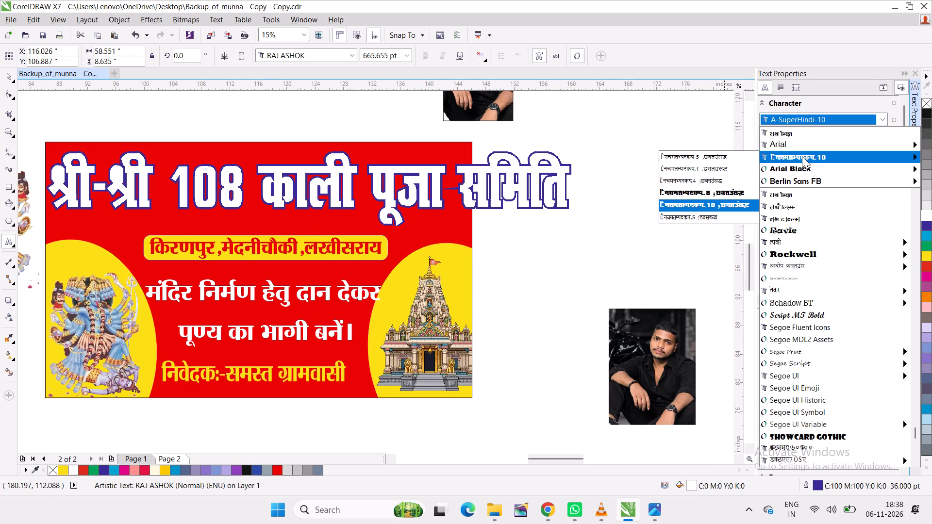
{"action": "left_click", "coordinate": [802, 156]}
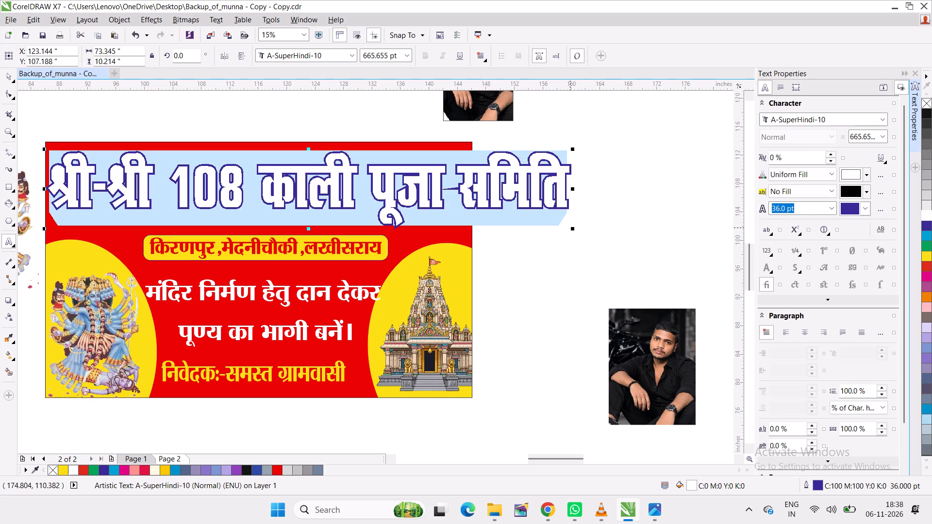
Scale the title down to about 58.3 inches wide and 8.1 inches high so it fits inside the banner.
{"action": "left_click_drag", "start_coordinate": [573, 228], "coordinate": [466, 214]}
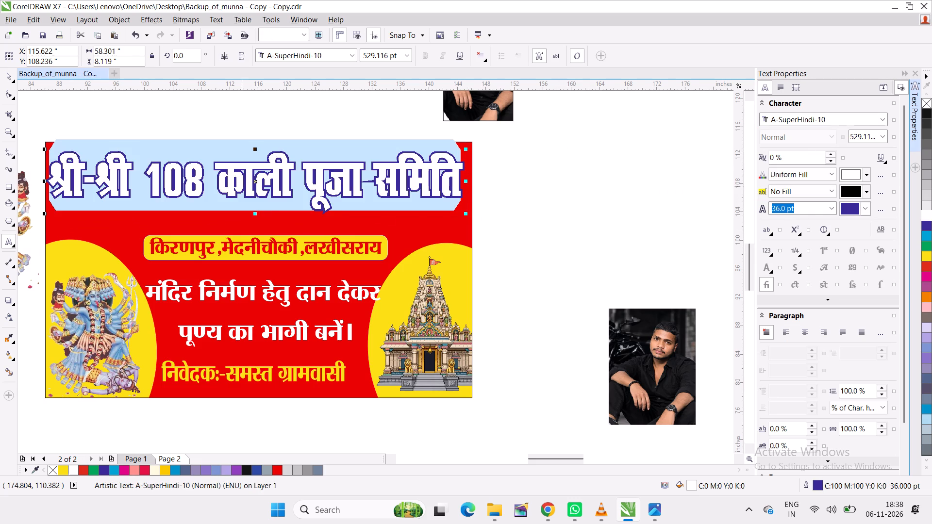
{"action": "left_click_drag", "start_coordinate": [53, 129], "coordinate": [4, 131]}
{"action": "left_click", "coordinate": [308, 177]}
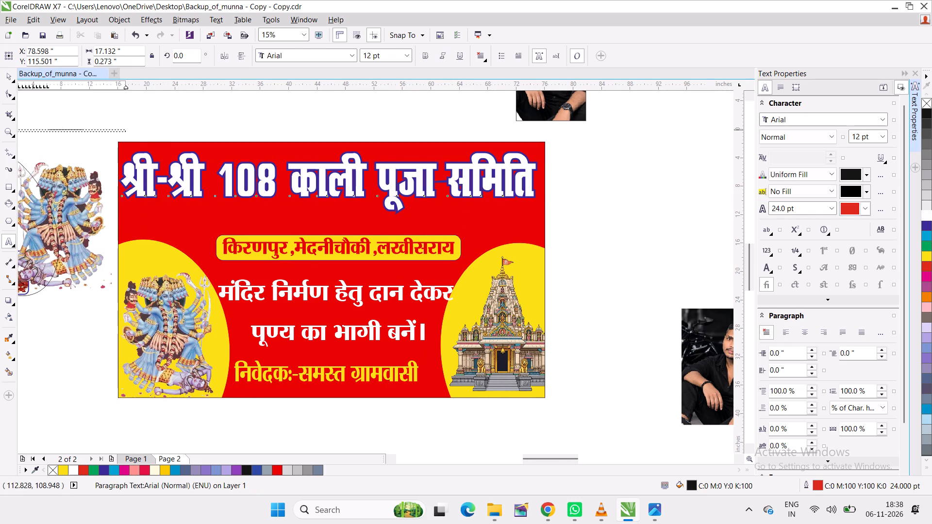
{"action": "left_click", "coordinate": [3, 71]}
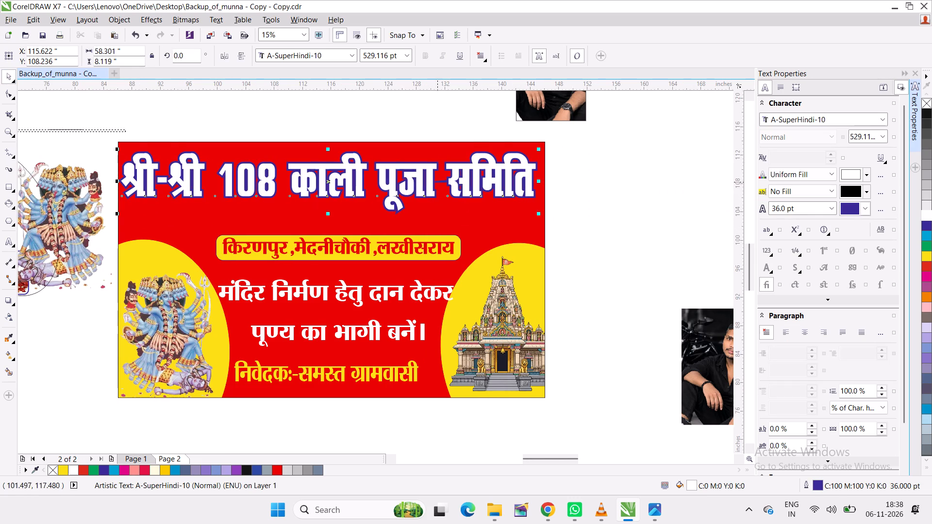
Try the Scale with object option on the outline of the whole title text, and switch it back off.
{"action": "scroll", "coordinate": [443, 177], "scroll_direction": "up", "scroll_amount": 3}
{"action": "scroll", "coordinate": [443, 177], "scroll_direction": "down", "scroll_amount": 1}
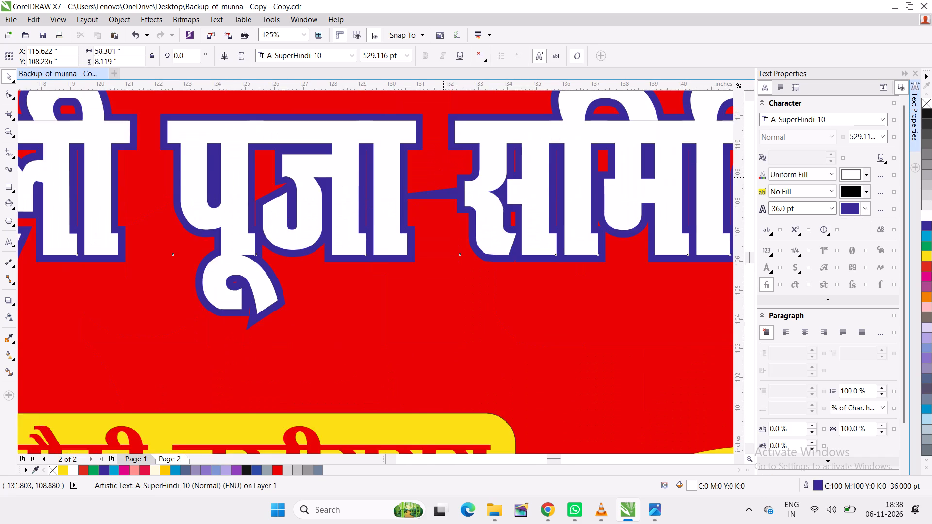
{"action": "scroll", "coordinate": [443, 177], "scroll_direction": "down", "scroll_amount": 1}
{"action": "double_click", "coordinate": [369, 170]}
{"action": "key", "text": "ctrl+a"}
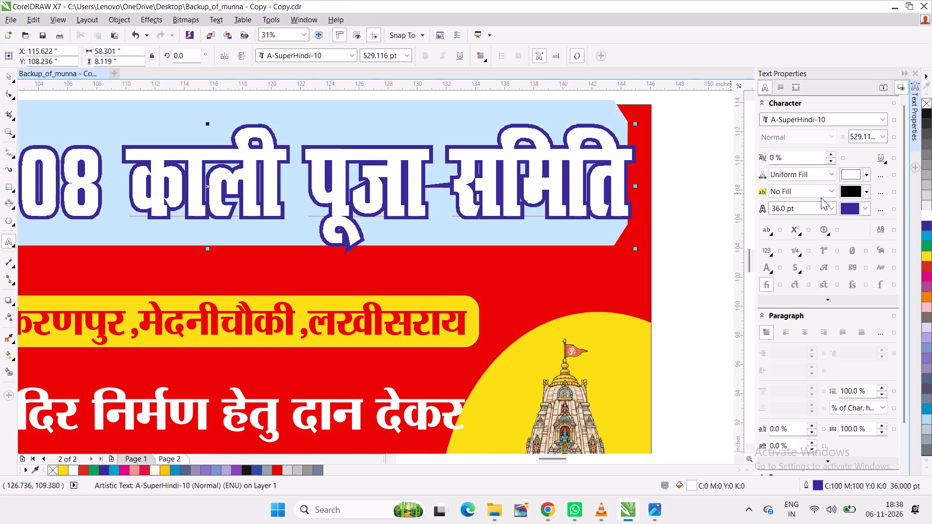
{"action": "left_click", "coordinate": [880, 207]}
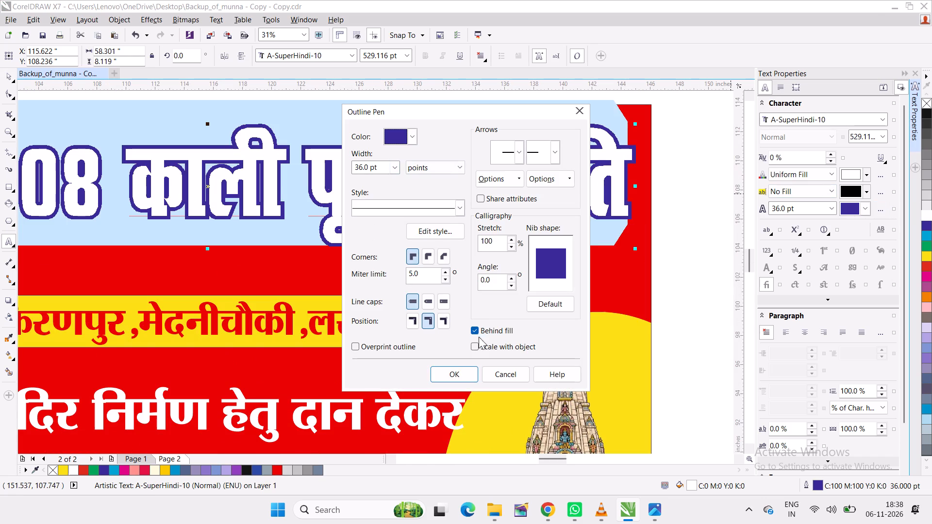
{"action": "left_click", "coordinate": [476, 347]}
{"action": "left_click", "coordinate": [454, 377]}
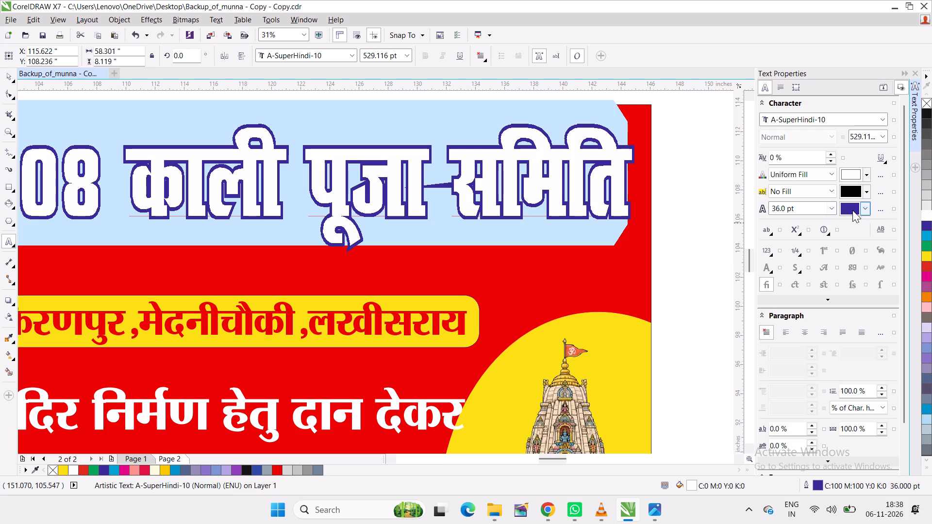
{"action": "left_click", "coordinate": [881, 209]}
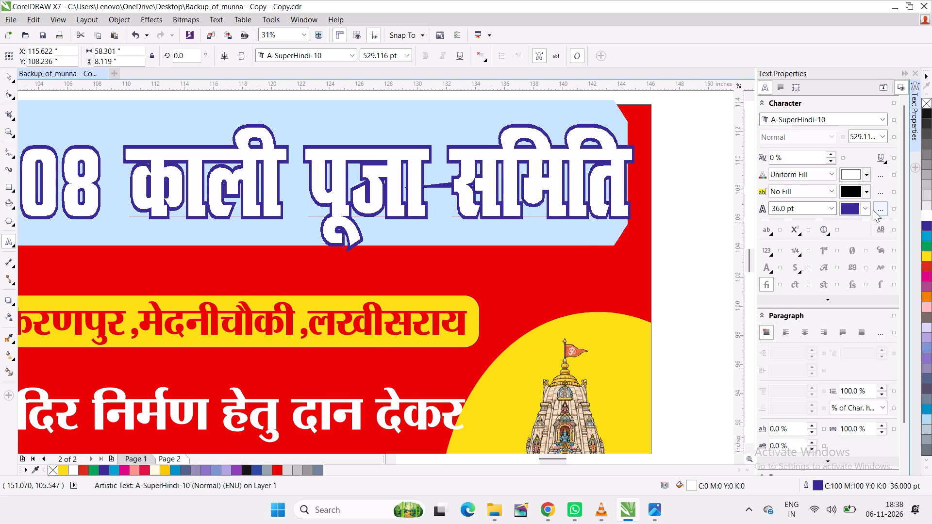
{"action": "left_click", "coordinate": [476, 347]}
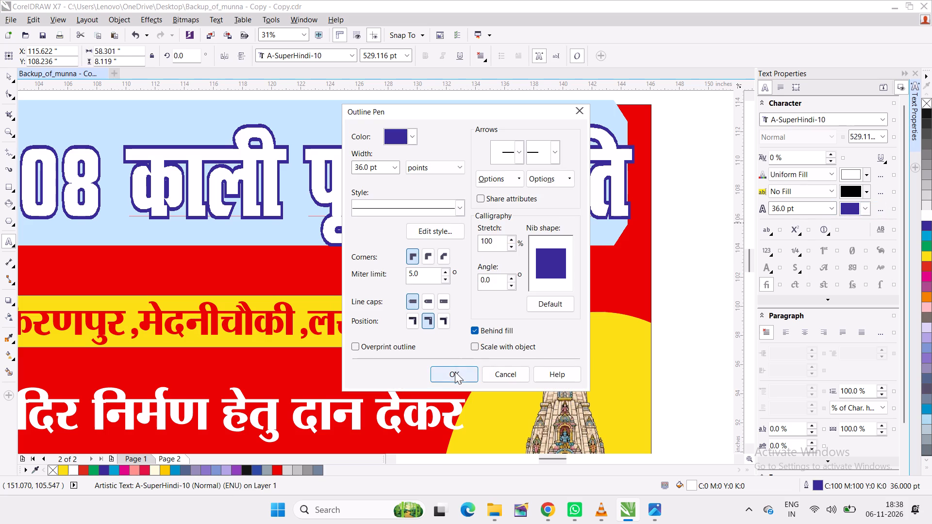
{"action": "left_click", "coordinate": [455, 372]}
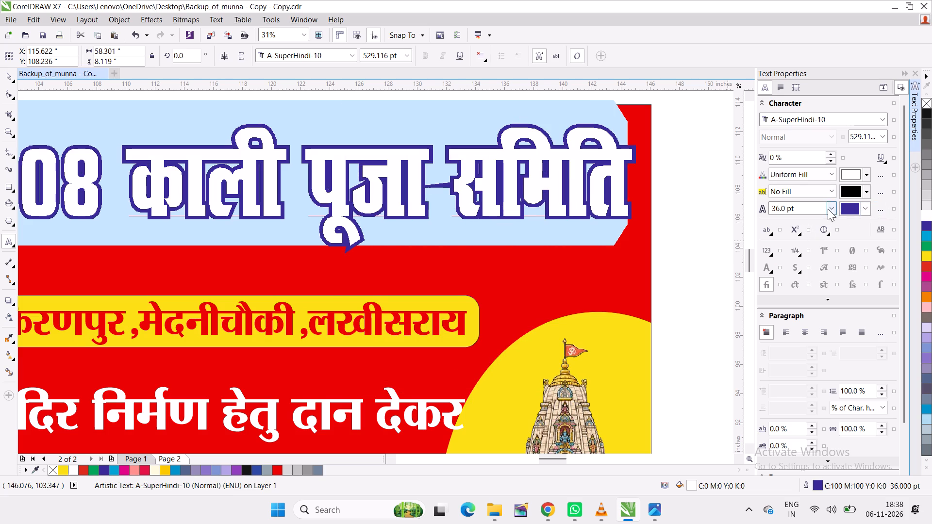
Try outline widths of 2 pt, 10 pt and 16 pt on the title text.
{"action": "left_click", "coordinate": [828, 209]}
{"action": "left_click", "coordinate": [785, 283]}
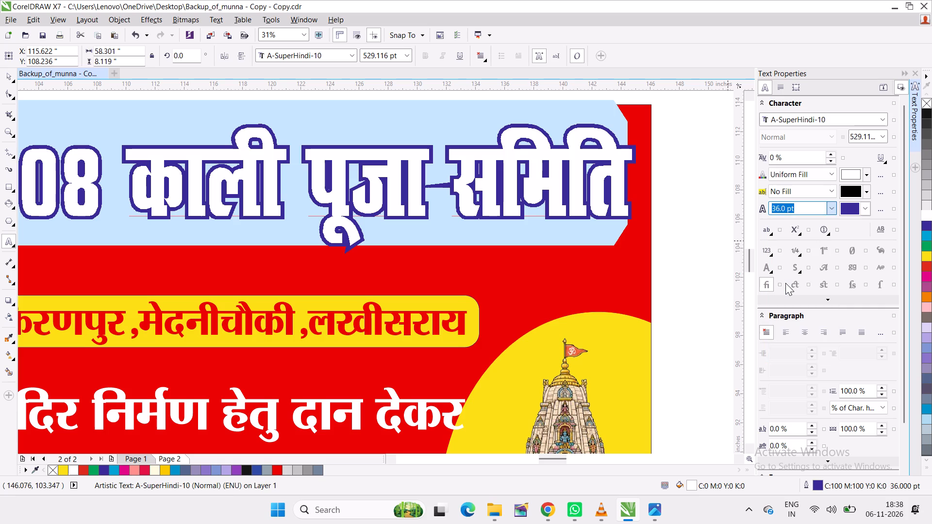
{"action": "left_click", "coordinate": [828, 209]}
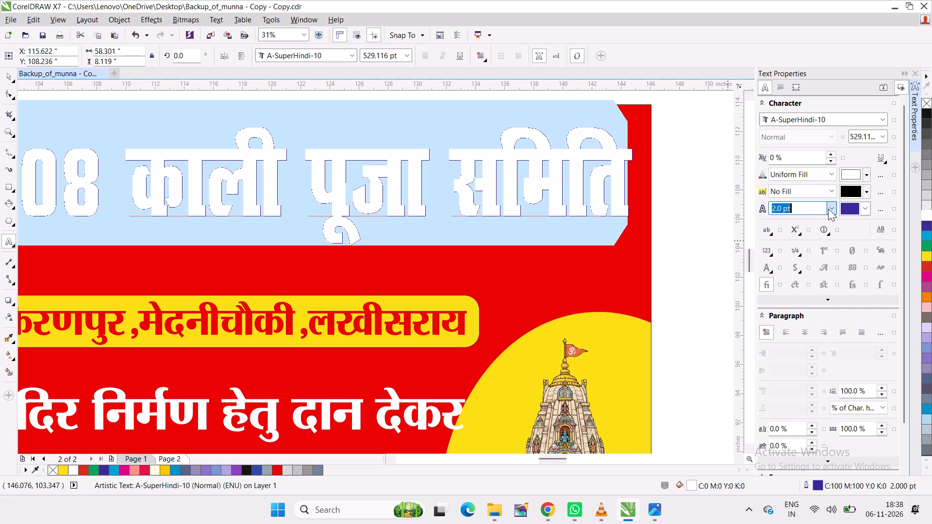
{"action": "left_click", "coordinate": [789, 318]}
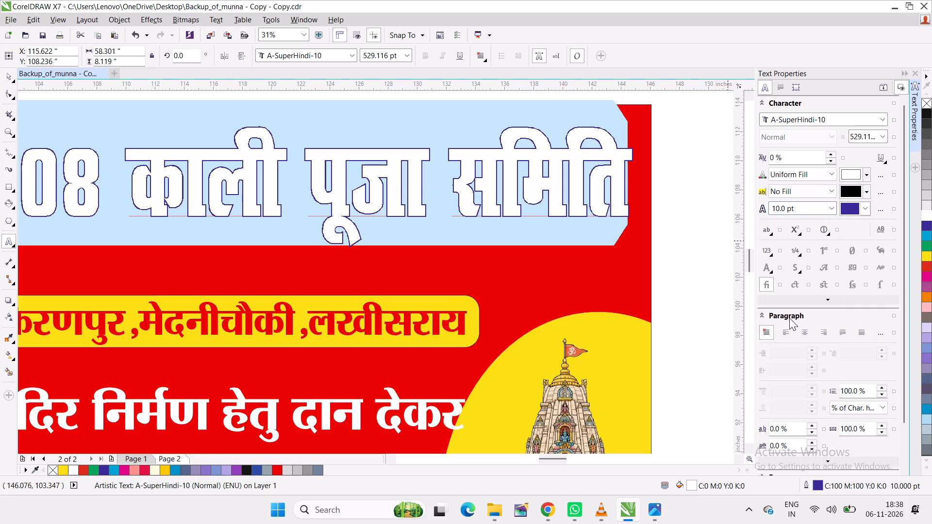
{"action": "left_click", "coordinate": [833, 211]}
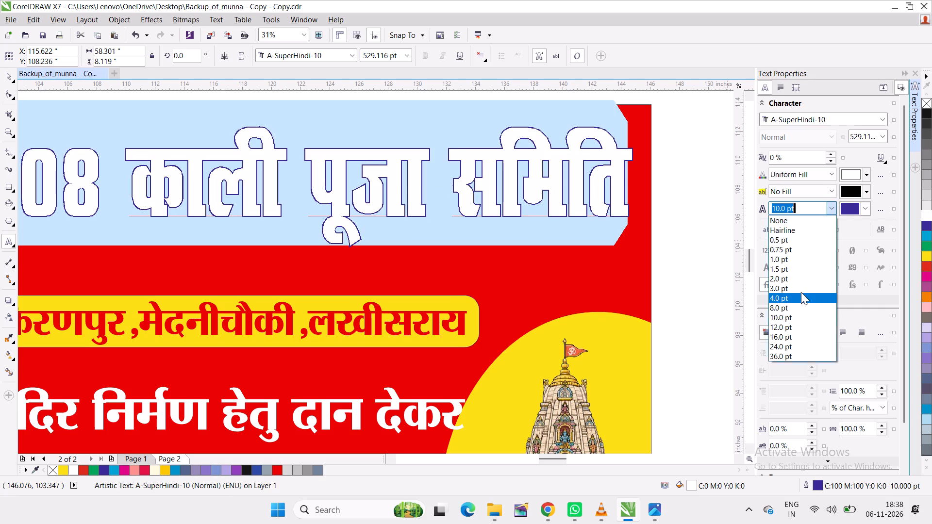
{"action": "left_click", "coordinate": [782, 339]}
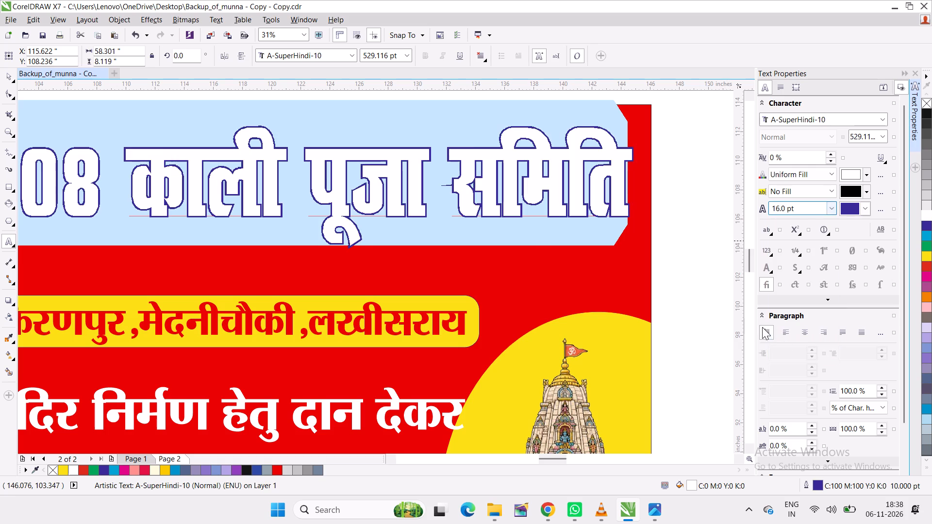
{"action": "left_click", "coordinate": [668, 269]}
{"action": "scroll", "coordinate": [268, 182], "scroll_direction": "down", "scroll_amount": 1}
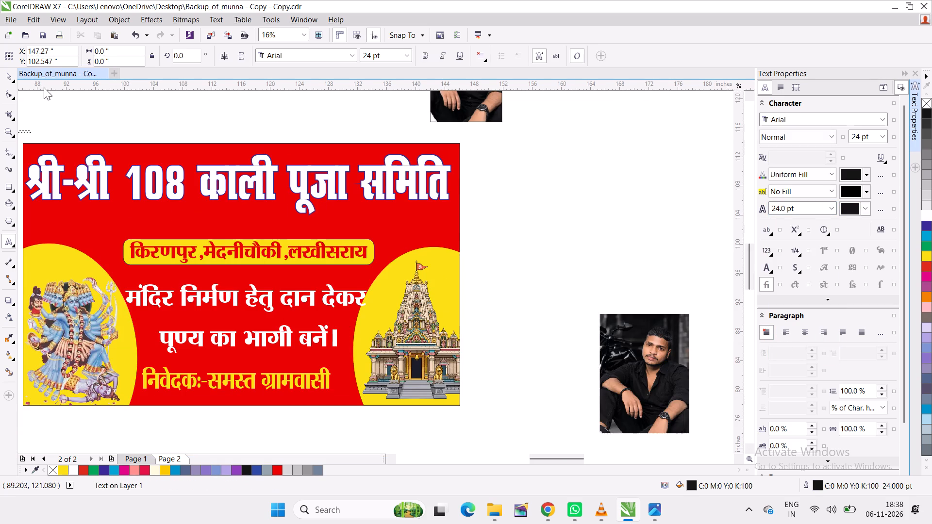
Stretch the title downward to about 10.95 inches high and narrow it from its left edge to about 56.97 inches wide.
{"action": "left_click_drag", "start_coordinate": [23, 119], "coordinate": [11, 127]}
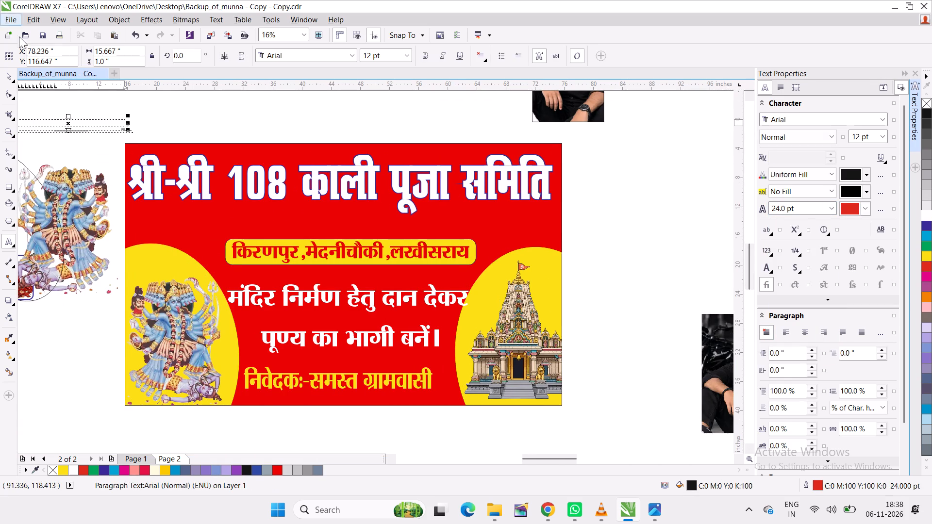
{"action": "left_click", "coordinate": [10, 78]}
{"action": "left_click", "coordinate": [330, 191]}
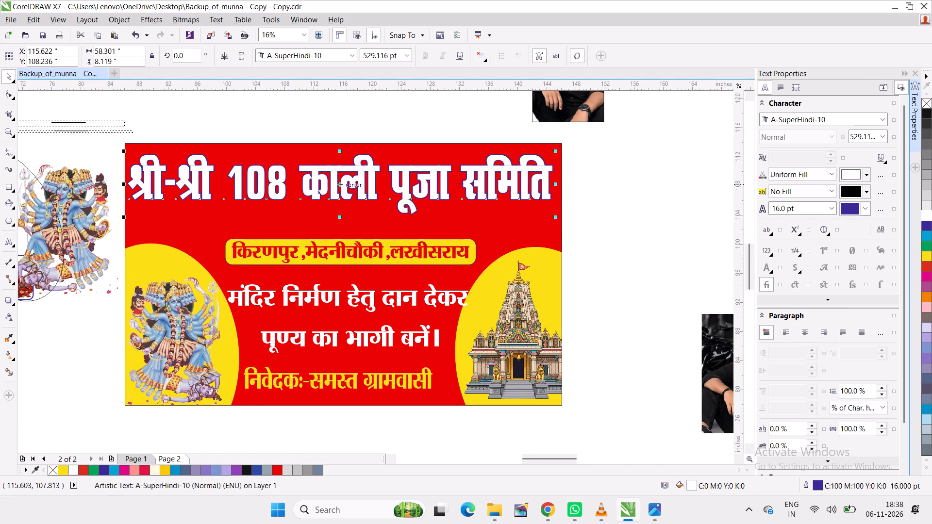
{"action": "left_click_drag", "start_coordinate": [339, 219], "coordinate": [338, 220]}
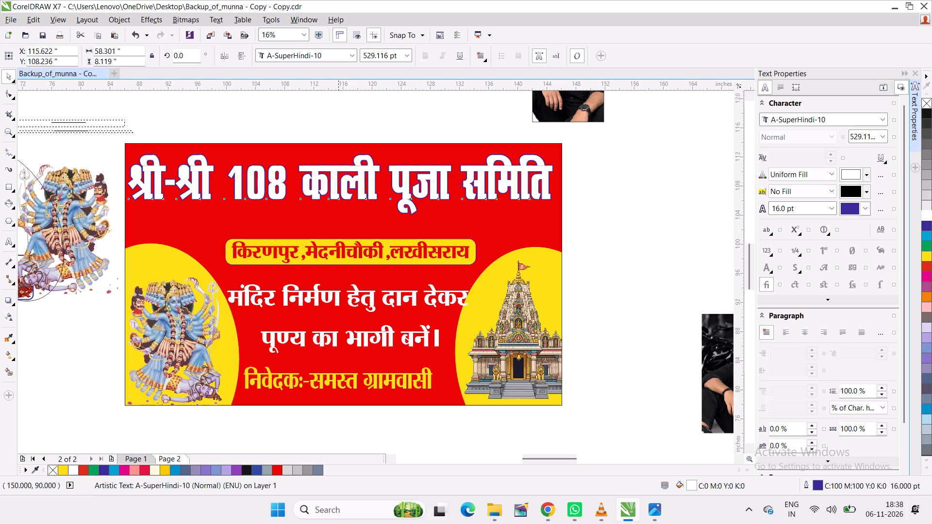
{"action": "left_click_drag", "start_coordinate": [338, 220], "coordinate": [337, 243]}
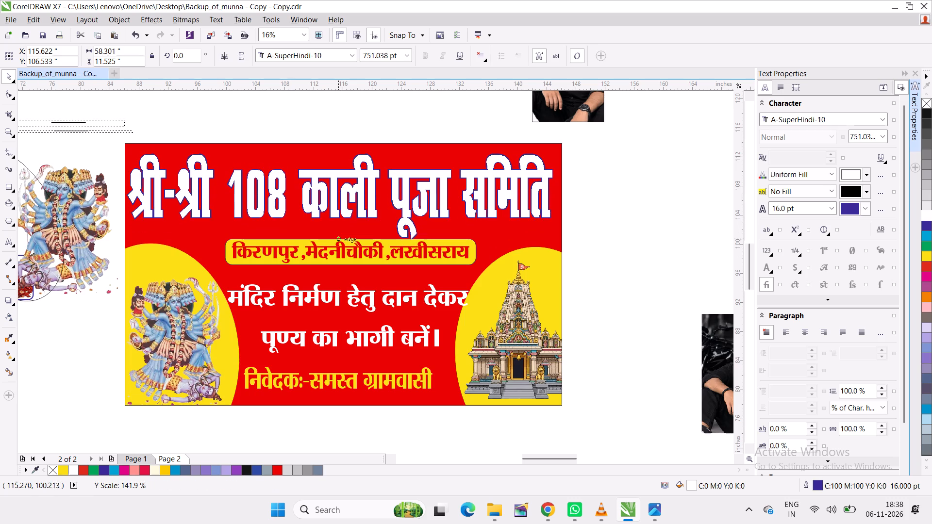
{"action": "left_click_drag", "start_coordinate": [337, 243], "coordinate": [339, 240]}
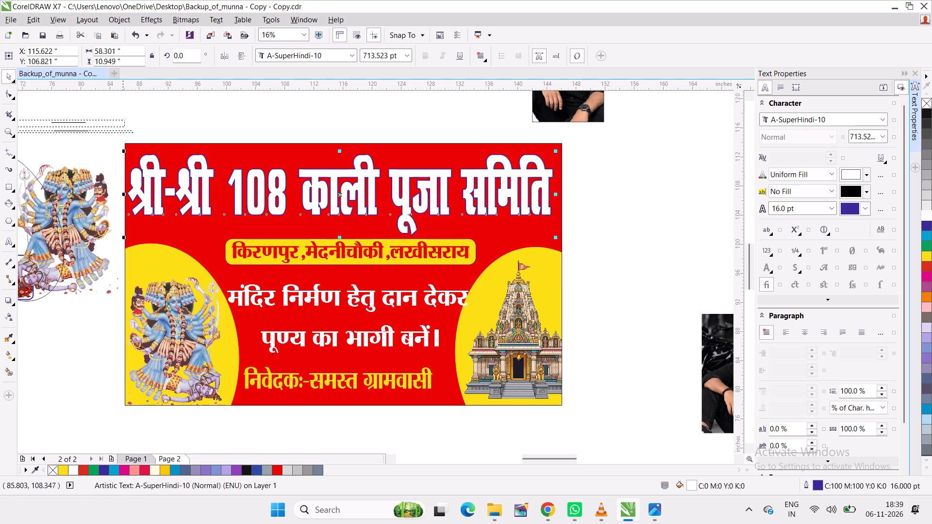
{"action": "left_click_drag", "start_coordinate": [125, 194], "coordinate": [135, 194]}
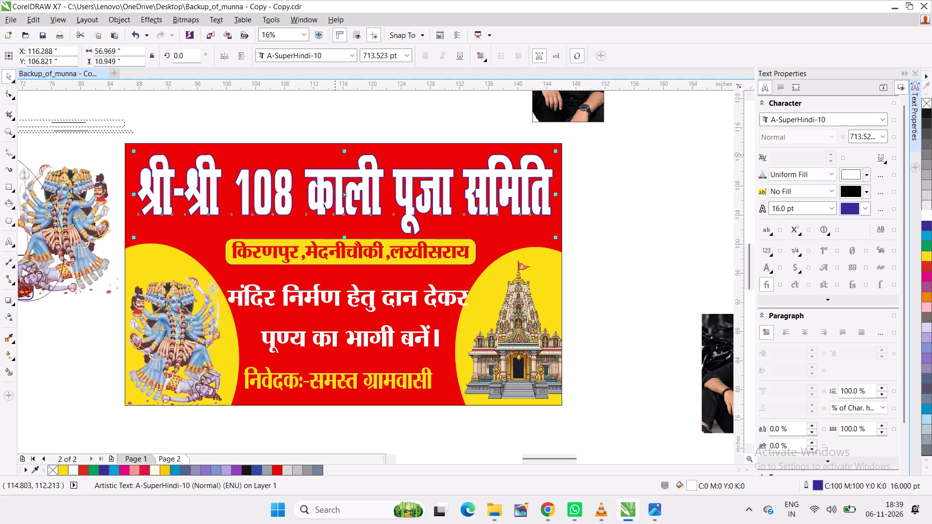
{"action": "left_click", "coordinate": [586, 223]}
Nudge the title slightly left to about X 116.23 inches.
{"action": "left_click", "coordinate": [263, 191]}
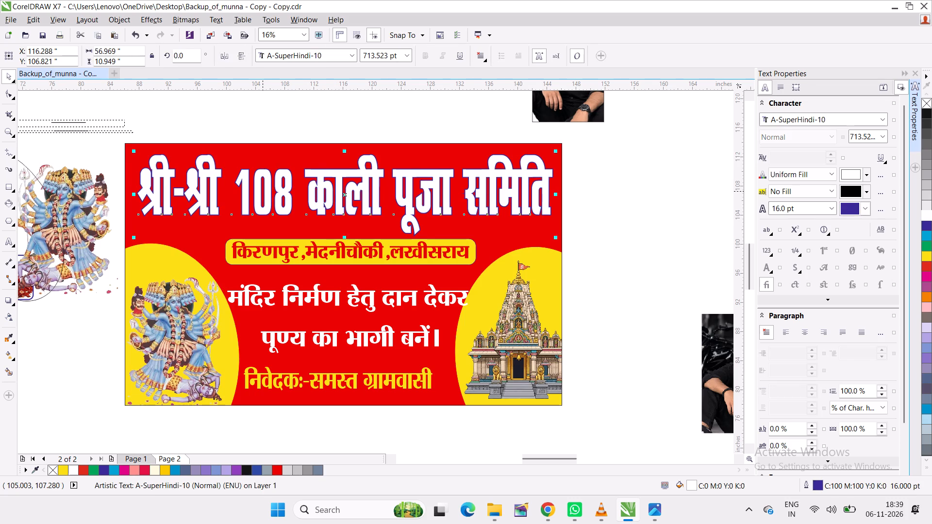
{"action": "key", "text": "Left"}
{"action": "key", "text": "Left"}
{"action": "key", "text": "Left"}
{"action": "key", "text": "Left"}
{"action": "key", "text": "Left"}
{"action": "key", "text": "Left"}
Set the outline width of the whole title text to 24 pt.
{"action": "double_click", "coordinate": [321, 188]}
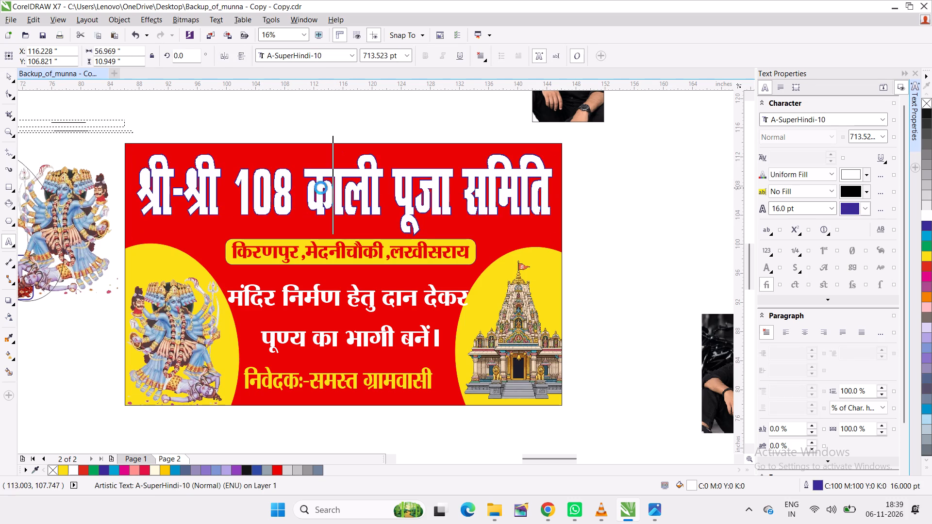
{"action": "key", "text": "ctrl+a"}
{"action": "left_click", "coordinate": [830, 207]}
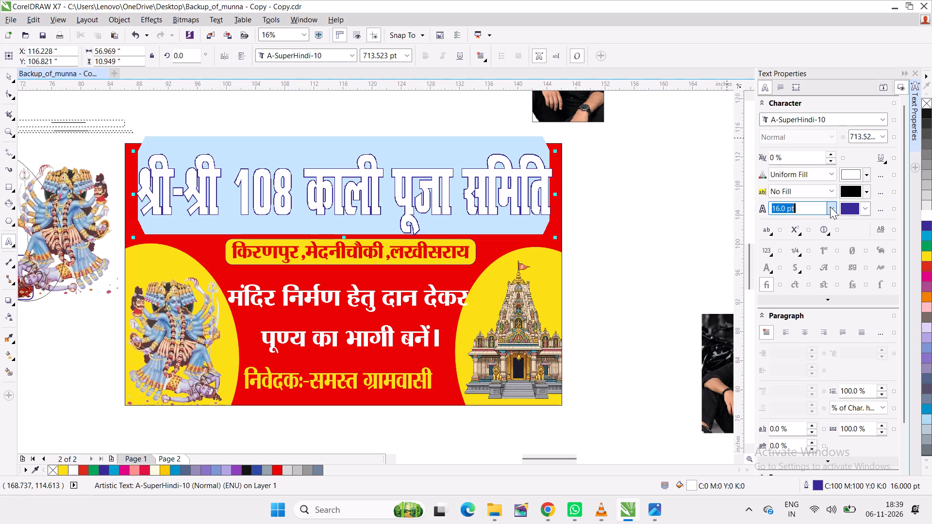
{"action": "left_click", "coordinate": [787, 346]}
{"action": "left_click", "coordinate": [635, 275]}
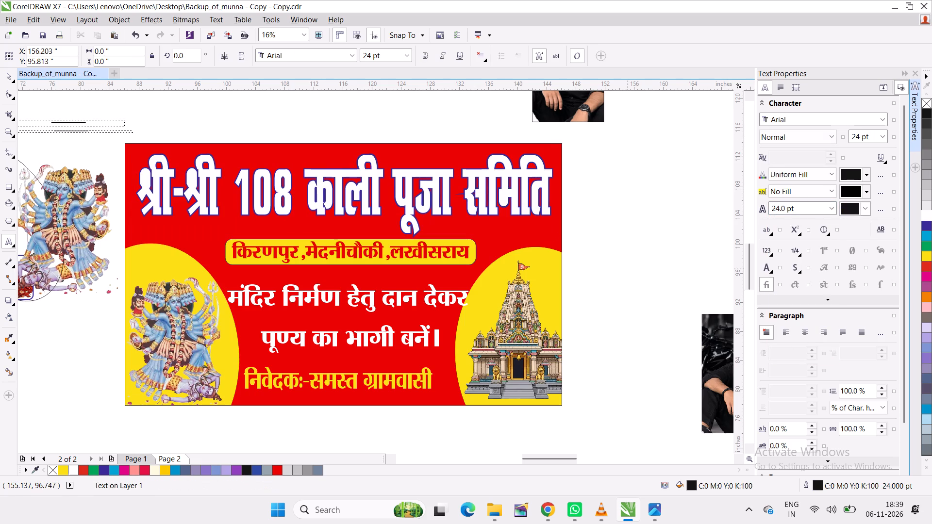
Examine the blue outline of the title lettering up close around the words पूजा समिति.
{"action": "scroll", "coordinate": [474, 200], "scroll_direction": "up", "scroll_amount": 1}
{"action": "scroll", "coordinate": [423, 199], "scroll_direction": "up", "scroll_amount": 2}
{"action": "scroll", "coordinate": [472, 198], "scroll_direction": "down", "scroll_amount": 1}
{"action": "double_click", "coordinate": [536, 166]}
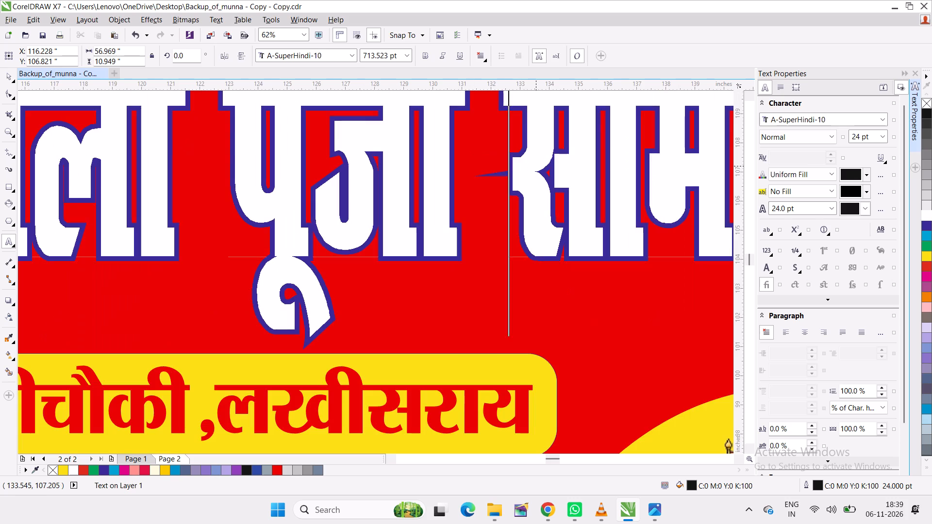
{"action": "key", "text": "ctrl+a"}
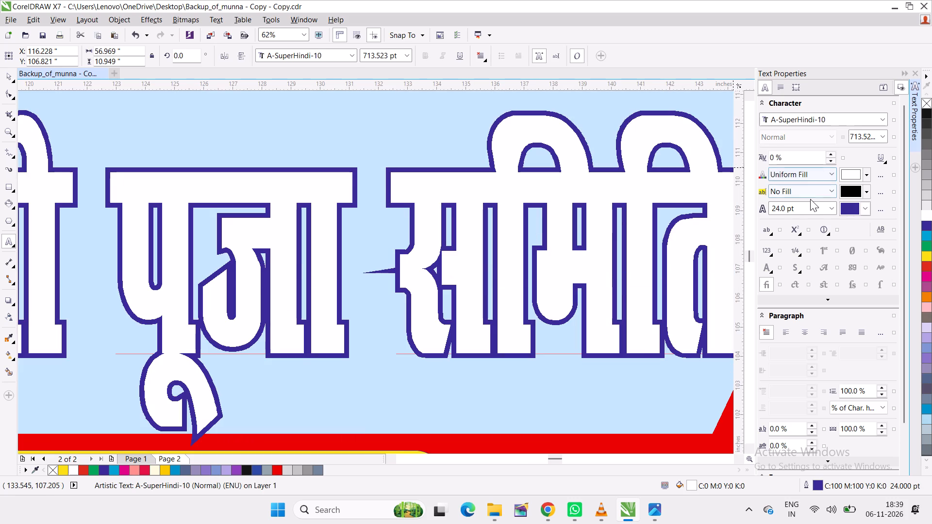
{"action": "scroll", "coordinate": [670, 202], "scroll_direction": "down", "scroll_amount": 1}
{"action": "left_click", "coordinate": [706, 116]}
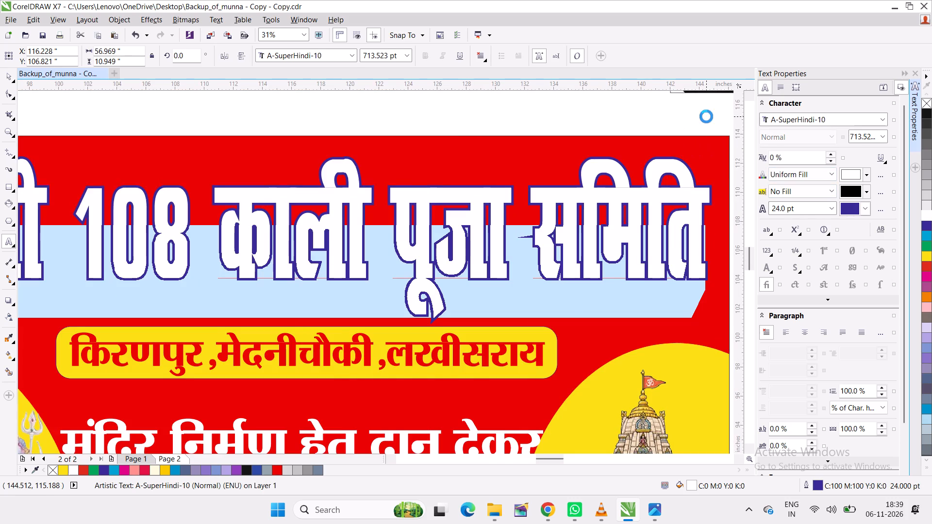
{"action": "scroll", "coordinate": [544, 175], "scroll_direction": "down", "scroll_amount": 1}
{"action": "left_click", "coordinate": [4, 73]}
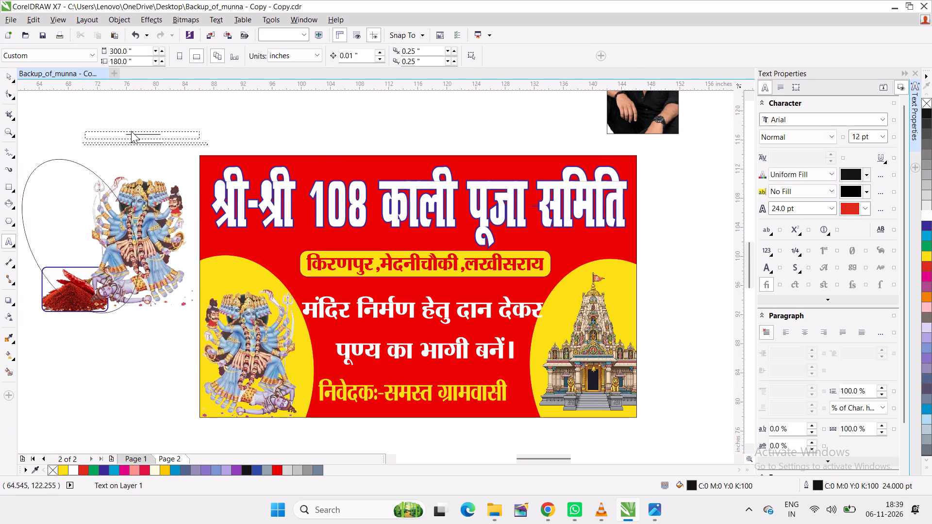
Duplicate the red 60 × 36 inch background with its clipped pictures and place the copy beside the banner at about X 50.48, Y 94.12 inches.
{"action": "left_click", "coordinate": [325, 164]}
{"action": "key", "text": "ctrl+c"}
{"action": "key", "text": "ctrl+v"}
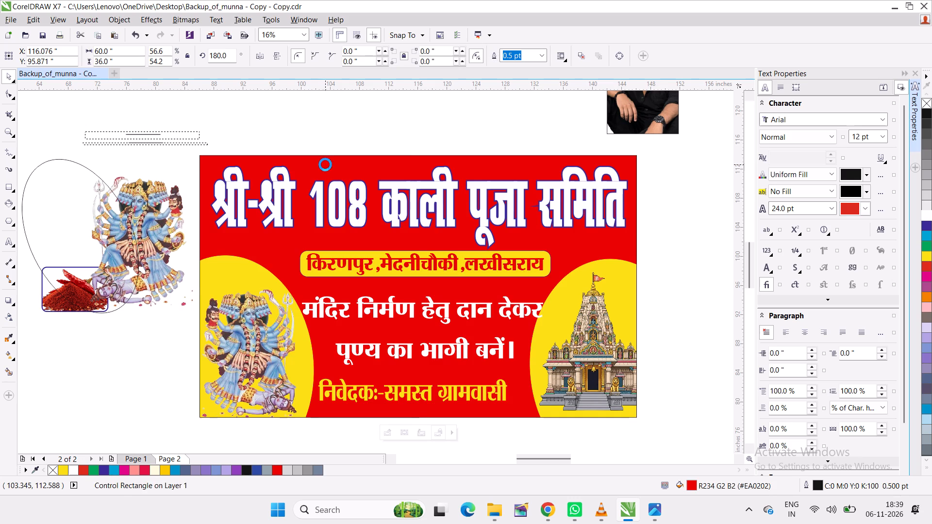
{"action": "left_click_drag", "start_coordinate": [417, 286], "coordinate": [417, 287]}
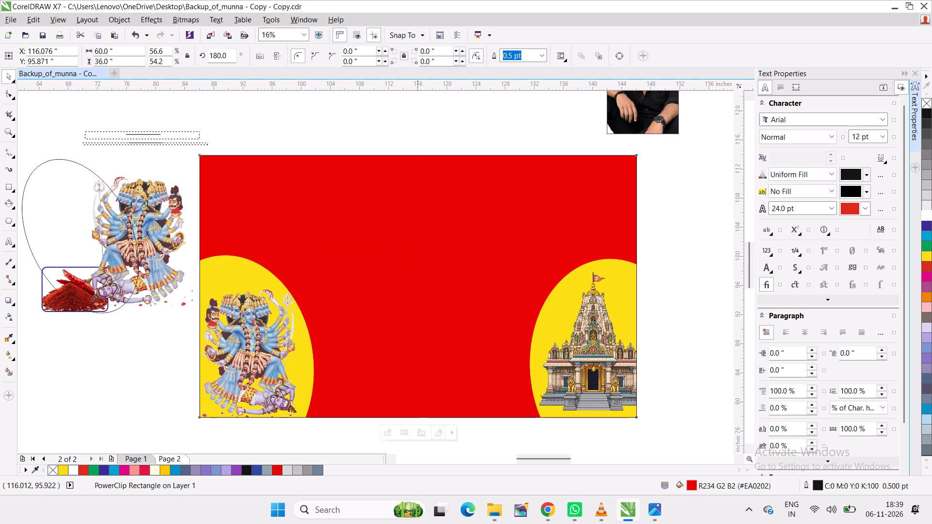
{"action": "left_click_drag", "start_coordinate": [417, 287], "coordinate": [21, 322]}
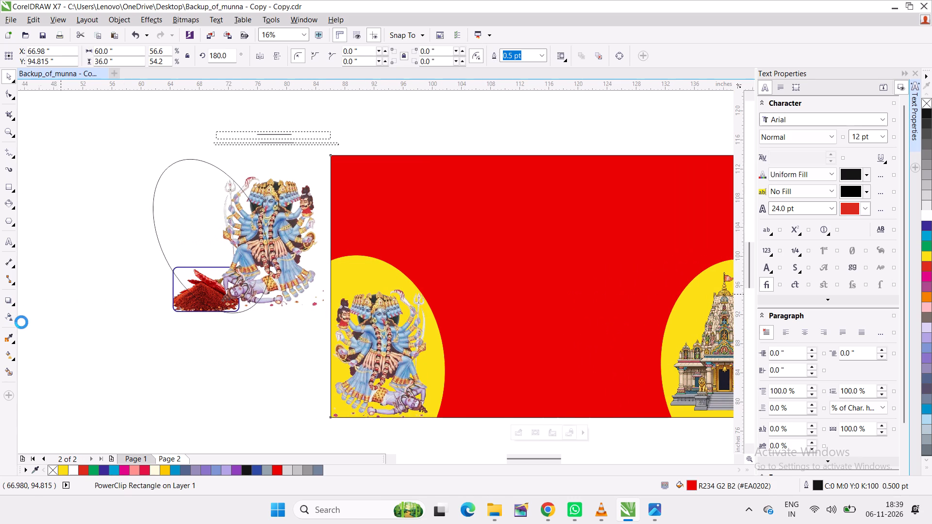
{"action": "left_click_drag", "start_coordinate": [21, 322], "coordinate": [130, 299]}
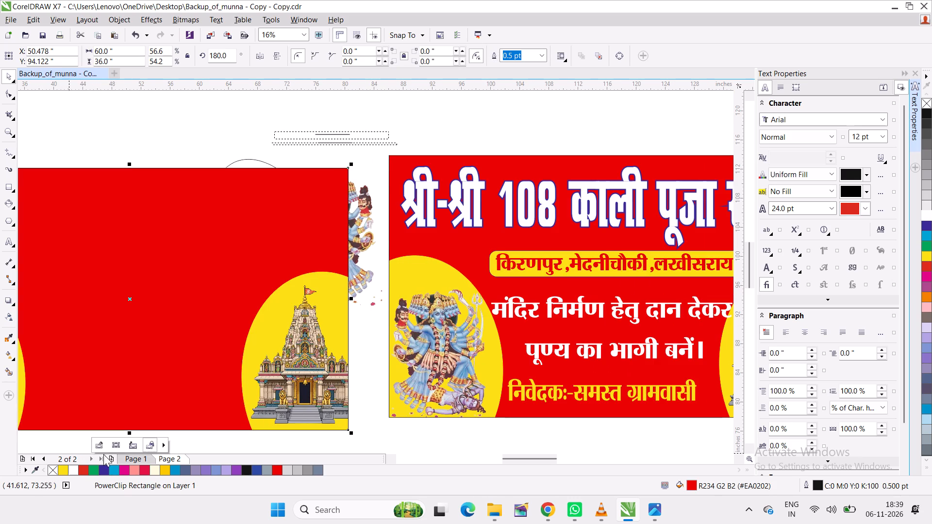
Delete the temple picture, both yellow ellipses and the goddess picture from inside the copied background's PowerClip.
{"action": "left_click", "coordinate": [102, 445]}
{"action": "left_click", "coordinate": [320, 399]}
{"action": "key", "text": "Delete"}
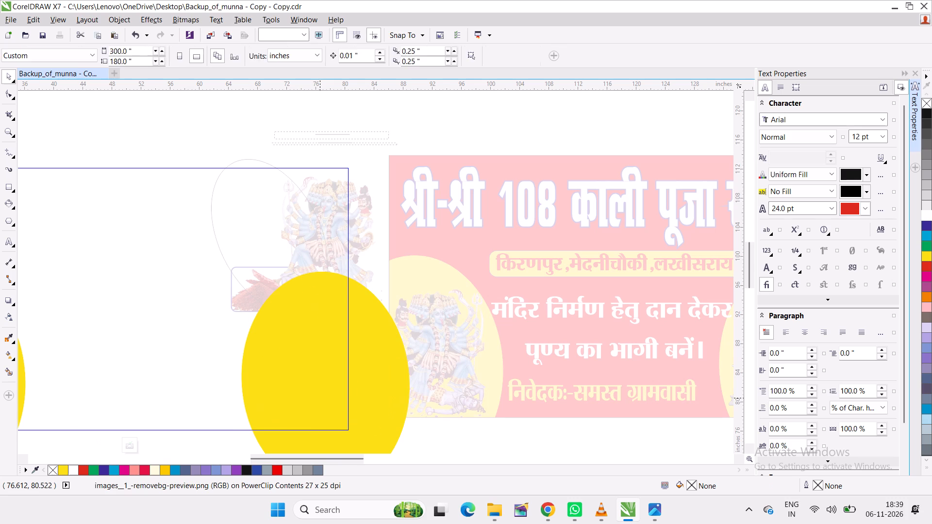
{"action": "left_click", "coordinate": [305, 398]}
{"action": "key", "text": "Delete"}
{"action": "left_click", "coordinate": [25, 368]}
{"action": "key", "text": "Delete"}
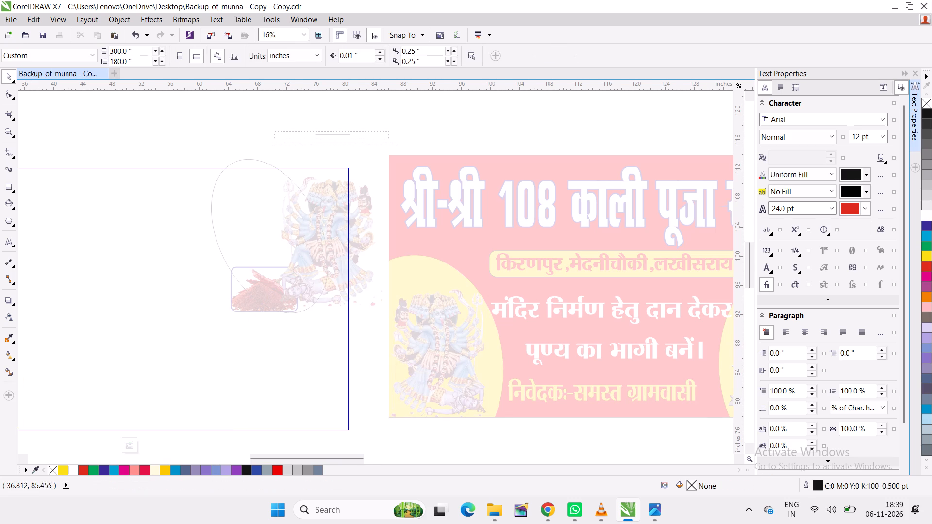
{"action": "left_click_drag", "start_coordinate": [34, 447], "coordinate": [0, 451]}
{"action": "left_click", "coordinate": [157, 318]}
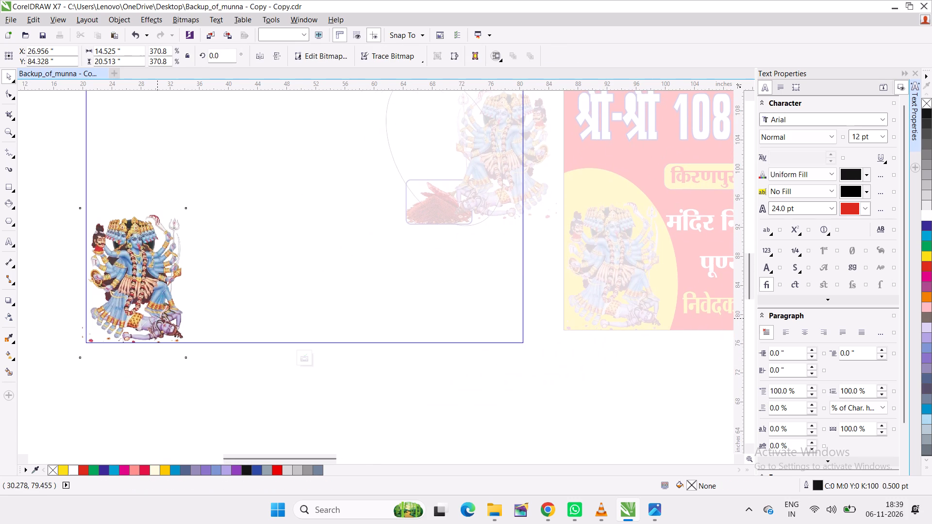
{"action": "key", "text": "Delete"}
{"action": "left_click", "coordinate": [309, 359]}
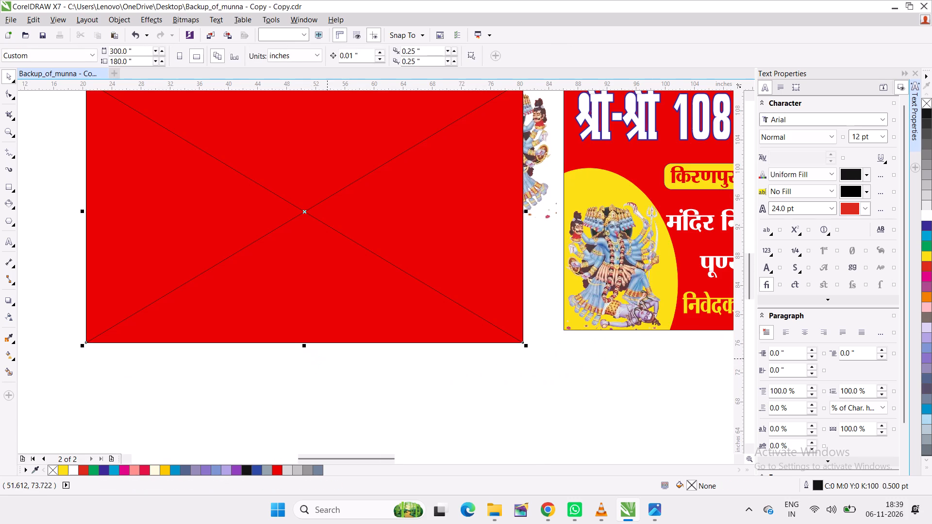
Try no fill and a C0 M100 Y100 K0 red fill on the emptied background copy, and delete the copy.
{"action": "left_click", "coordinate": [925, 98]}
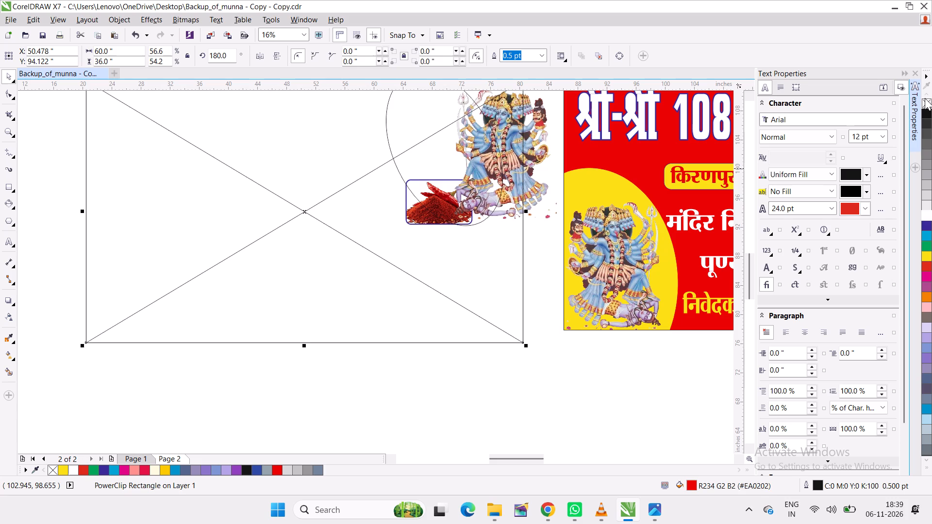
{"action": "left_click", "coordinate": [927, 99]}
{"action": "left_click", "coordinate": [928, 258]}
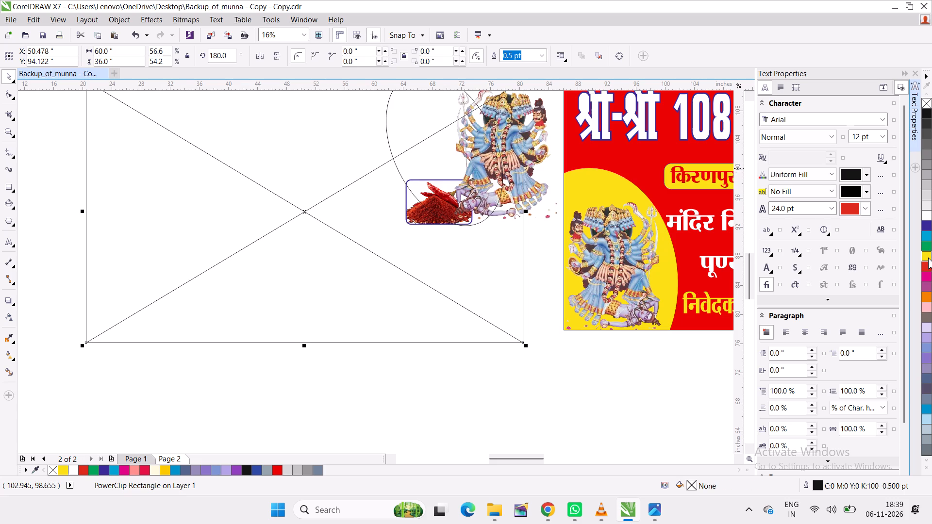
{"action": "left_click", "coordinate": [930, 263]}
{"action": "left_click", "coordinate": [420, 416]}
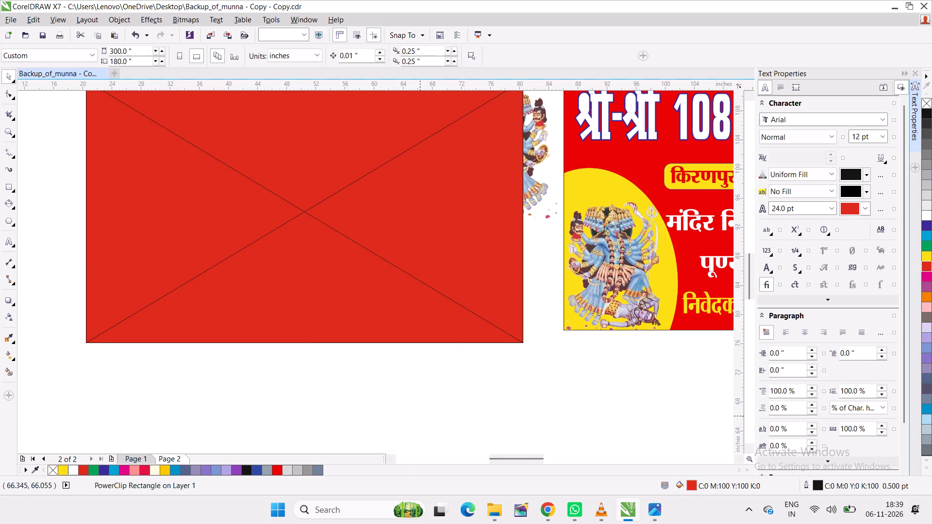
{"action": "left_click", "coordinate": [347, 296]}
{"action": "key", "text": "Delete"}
Draw a rectangle about 1.25 × 0.77 inches over the stray blue outline spike before समिति in the title.
{"action": "scroll", "coordinate": [716, 358], "scroll_direction": "down", "scroll_amount": 1}
{"action": "left_click_drag", "start_coordinate": [674, 375], "coordinate": [781, 369]}
{"action": "scroll", "coordinate": [462, 247], "scroll_direction": "up", "scroll_amount": 2}
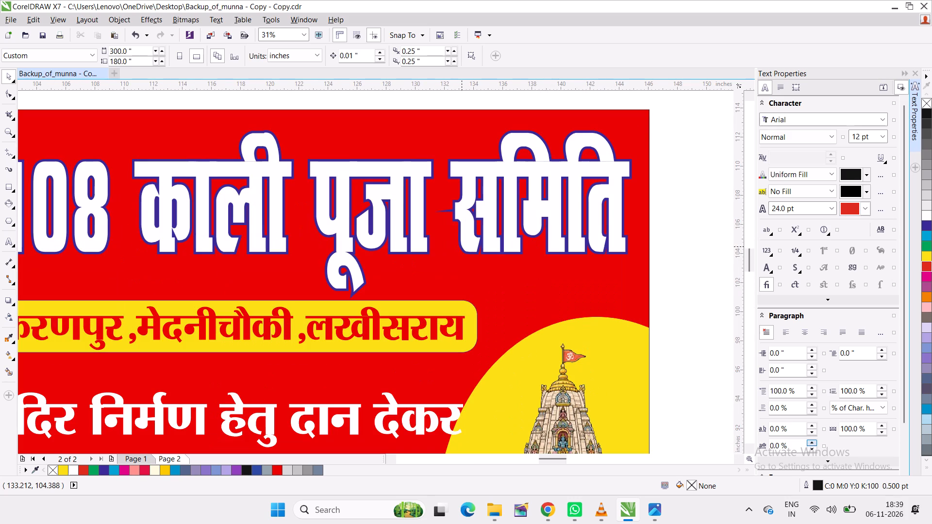
{"action": "left_click", "coordinate": [5, 189]}
{"action": "left_click_drag", "start_coordinate": [434, 206], "coordinate": [449, 218]}
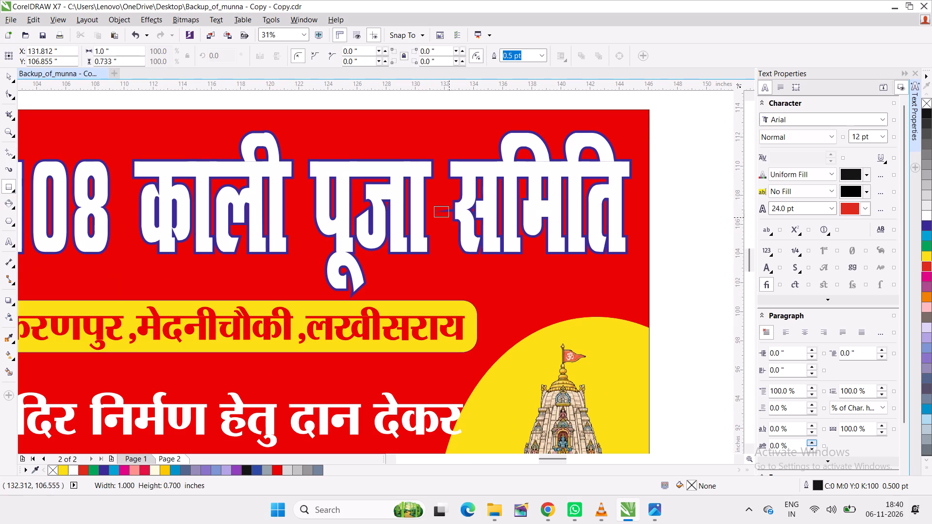
{"action": "left_click_drag", "start_coordinate": [449, 218], "coordinate": [450, 217]}
{"action": "scroll", "coordinate": [445, 210], "scroll_direction": "up", "scroll_amount": 2}
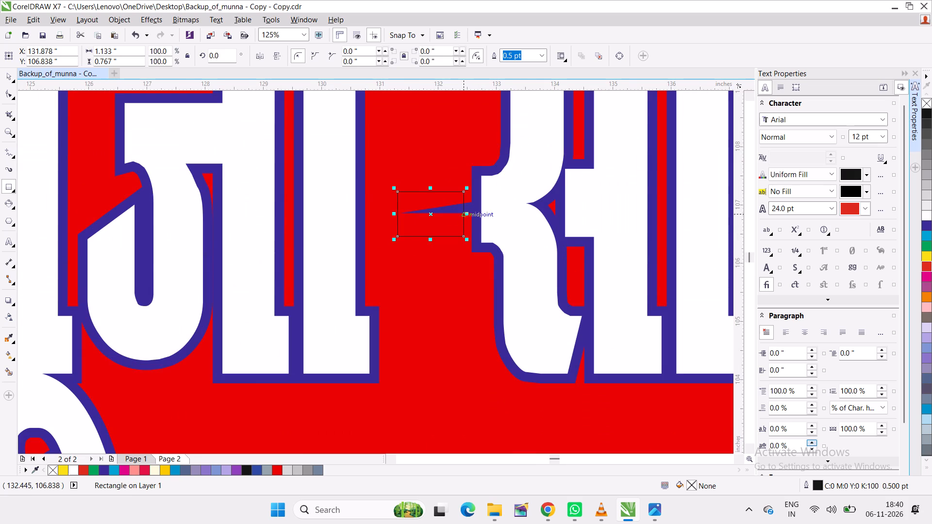
{"action": "left_click_drag", "start_coordinate": [466, 214], "coordinate": [473, 214]}
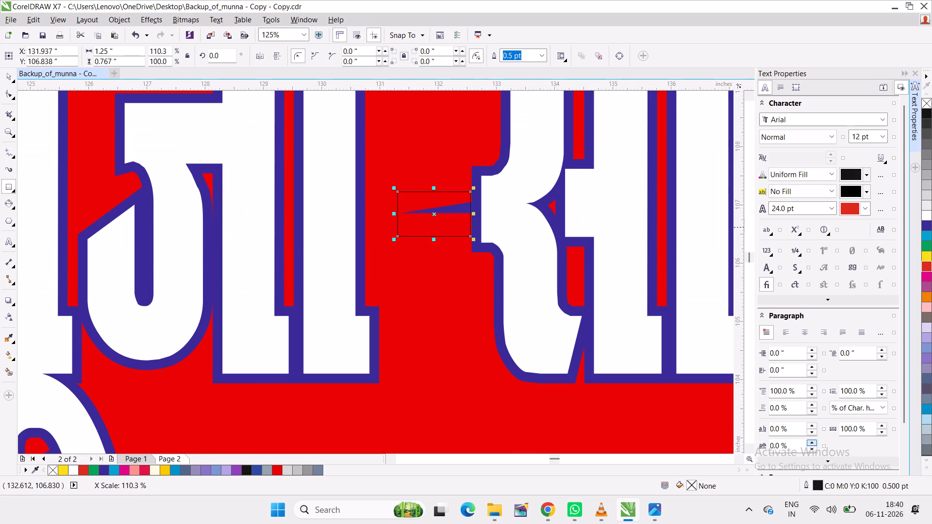
Fill the small cover rectangle with the banner red R234 G2 B2 and give it a C0 M100 Y100 K0 red outline.
{"action": "left_click", "coordinate": [276, 470]}
{"action": "left_click", "coordinate": [434, 346]}
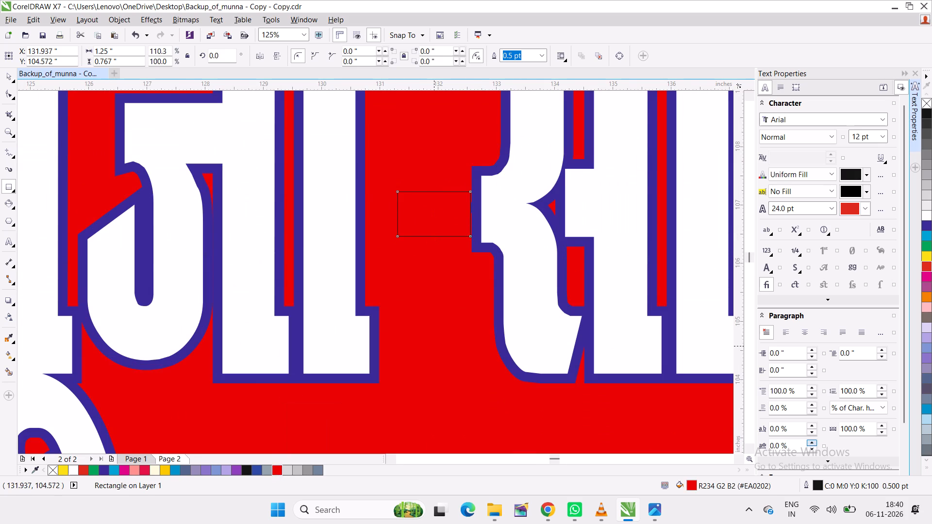
{"action": "left_click", "coordinate": [8, 72]}
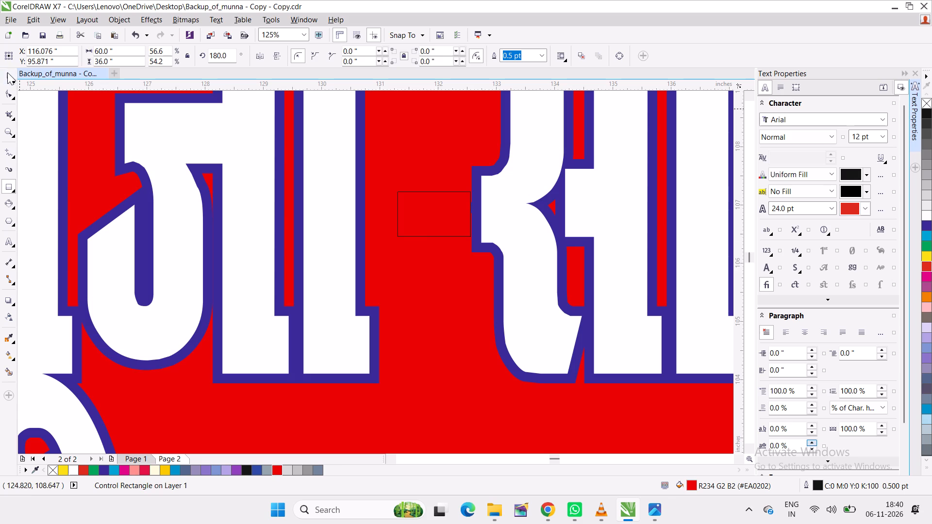
{"action": "left_click", "coordinate": [402, 237]}
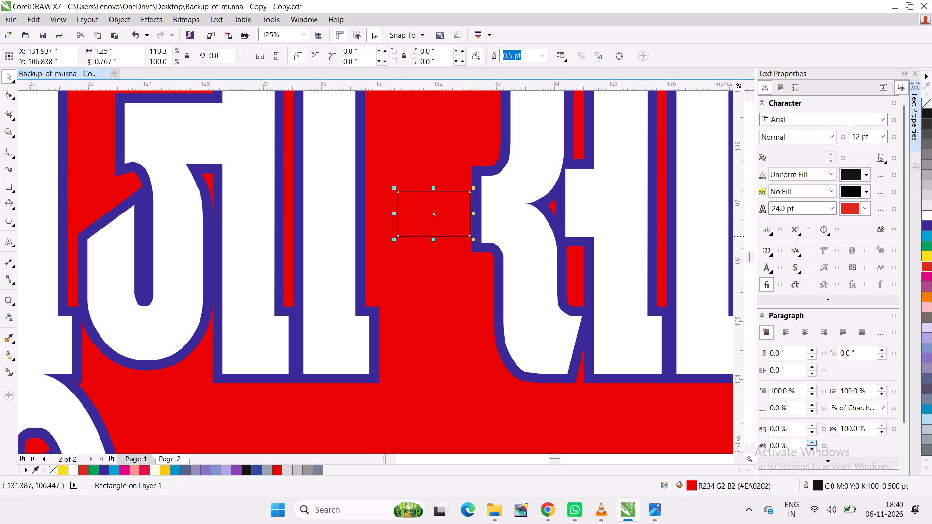
{"action": "right_click", "coordinate": [924, 268]}
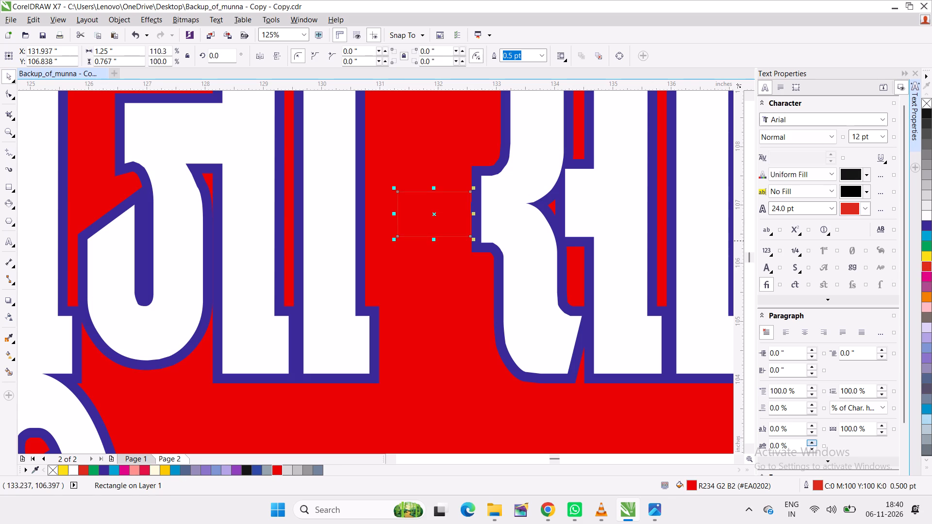
Reduce the red cover rectangle's height from its lower edge to about 0.53 inches.
{"action": "left_click_drag", "start_coordinate": [434, 240], "coordinate": [434, 226]}
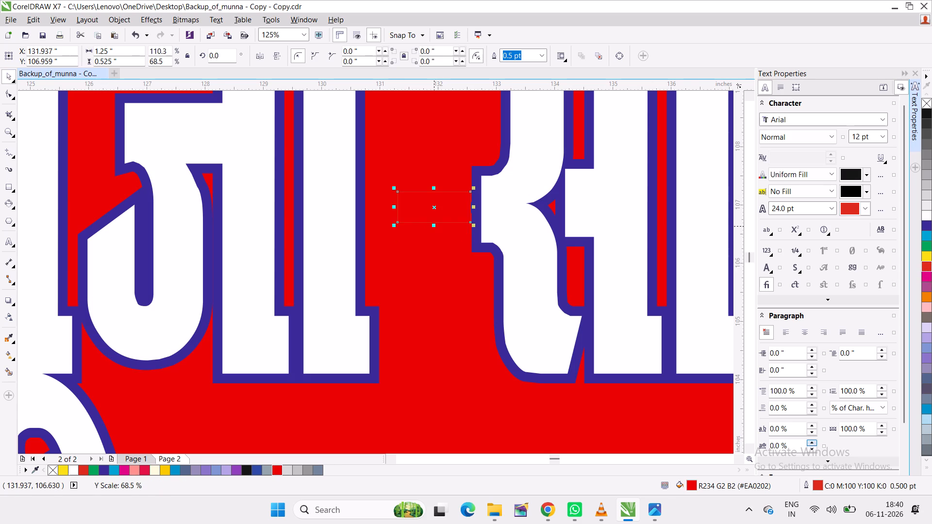
{"action": "scroll", "coordinate": [459, 262], "scroll_direction": "down", "scroll_amount": 1}
{"action": "left_click", "coordinate": [459, 115]}
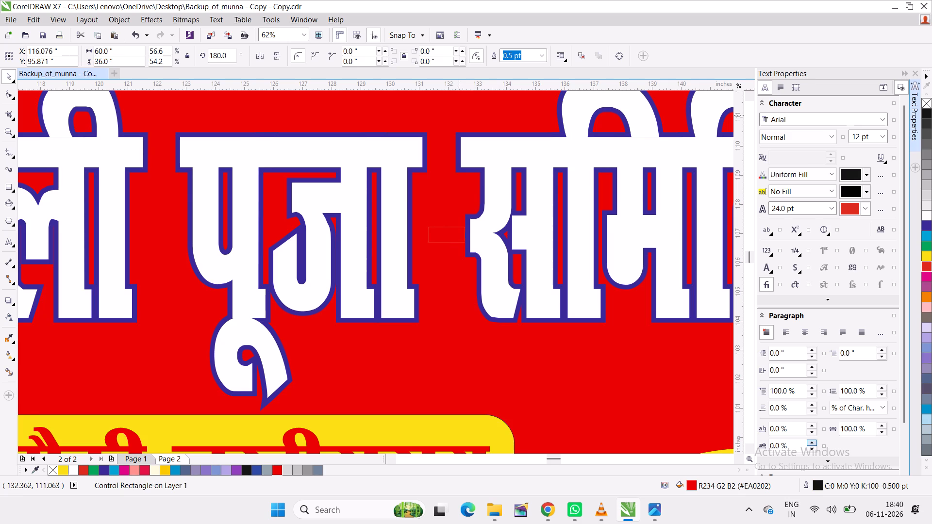
{"action": "scroll", "coordinate": [459, 116], "scroll_direction": "down", "scroll_amount": 1}
{"action": "scroll", "coordinate": [454, 174], "scroll_direction": "down", "scroll_amount": 1}
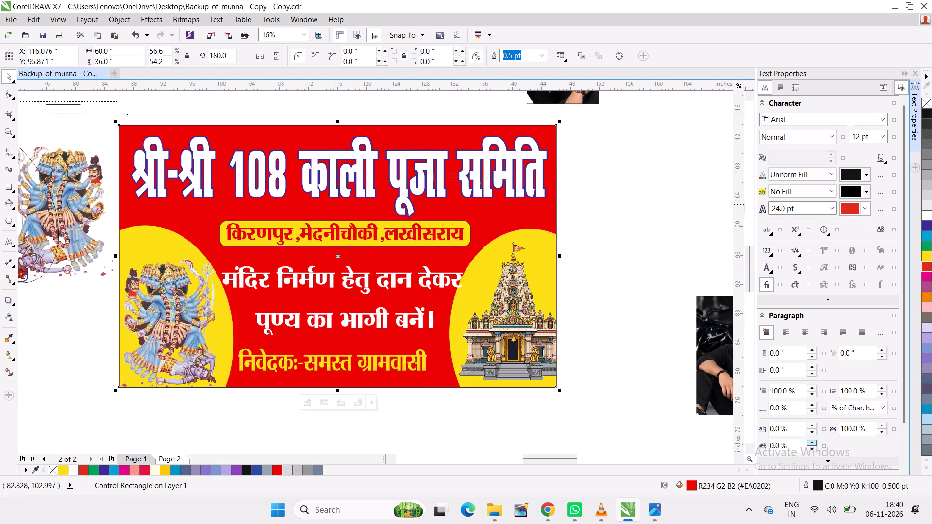
Change the font of the white two-line text starting मंदिर to A-SuperHindi-10.
{"action": "left_click", "coordinate": [293, 283]}
{"action": "double_click", "coordinate": [303, 283]}
{"action": "key", "text": "ctrl+a"}
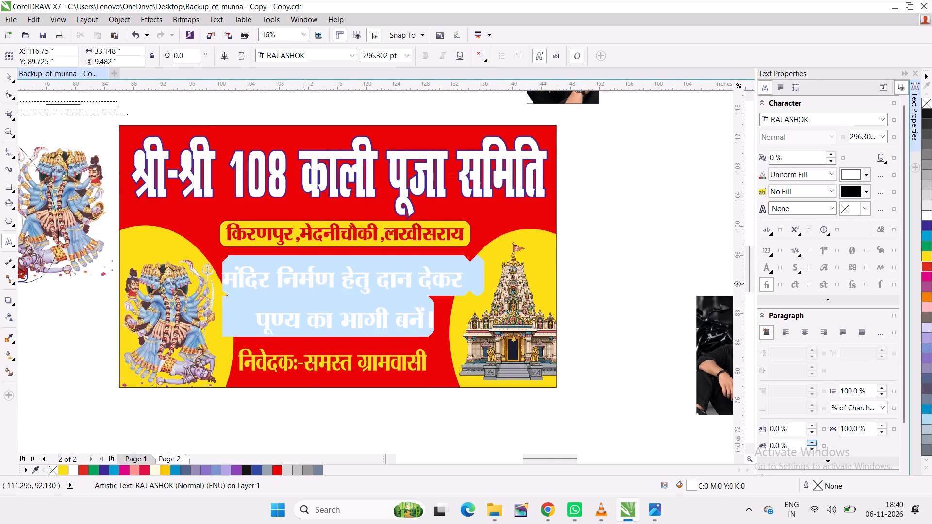
{"action": "key", "text": "ctrl+t"}
{"action": "key", "text": "ctrl+t"}
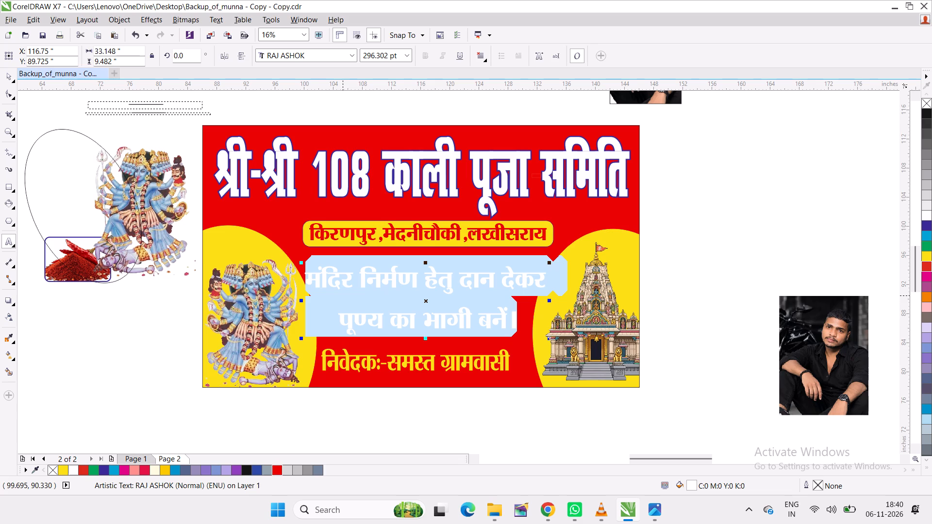
{"action": "left_click", "coordinate": [881, 118]}
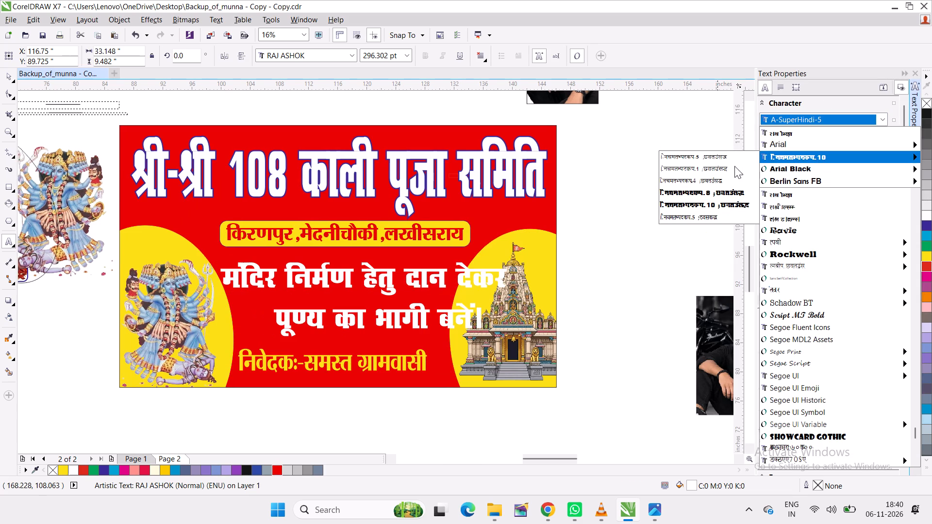
{"action": "left_click", "coordinate": [724, 202]}
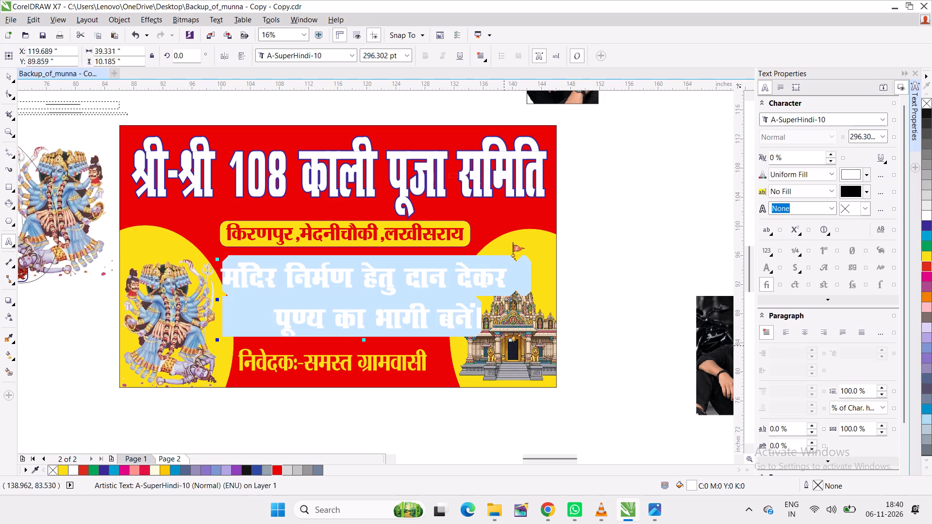
{"action": "left_click", "coordinate": [581, 300]}
Narrow the white two-line text to about 32.07 inches wide and reduce its height to about 9.09 inches.
{"action": "left_click", "coordinate": [387, 278]}
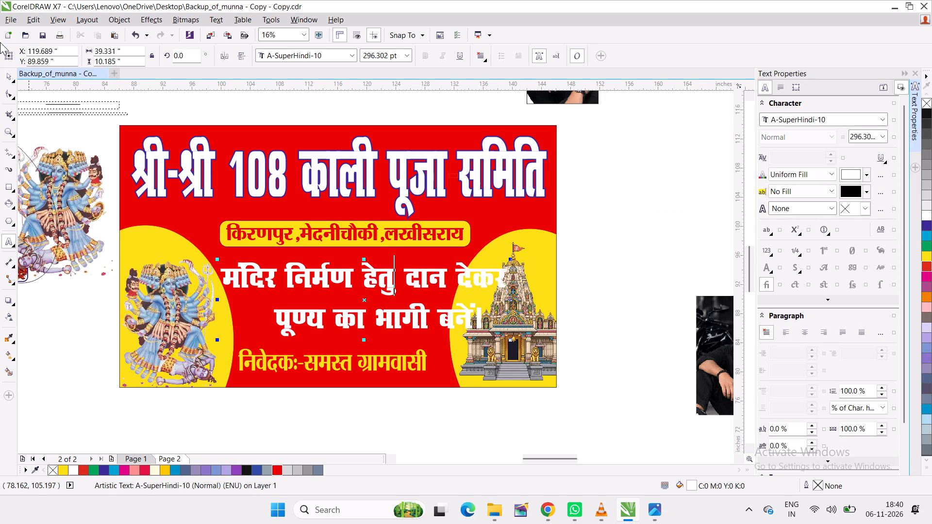
{"action": "left_click", "coordinate": [7, 76]}
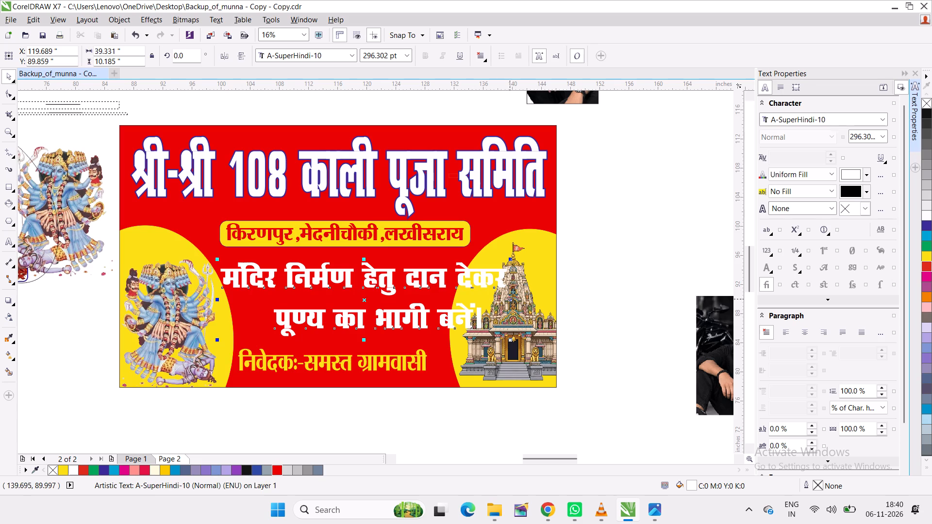
{"action": "left_click_drag", "start_coordinate": [510, 299], "coordinate": [457, 301]}
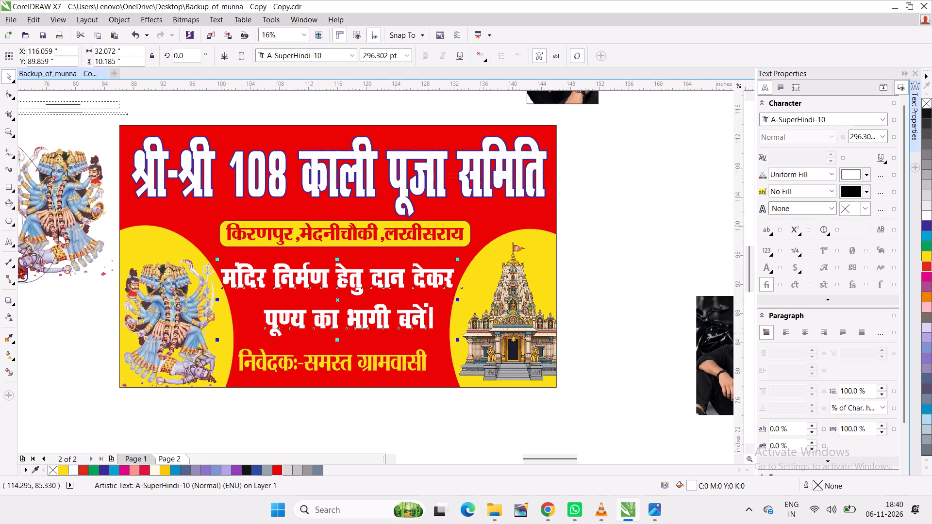
{"action": "left_click_drag", "start_coordinate": [340, 340], "coordinate": [340, 331]}
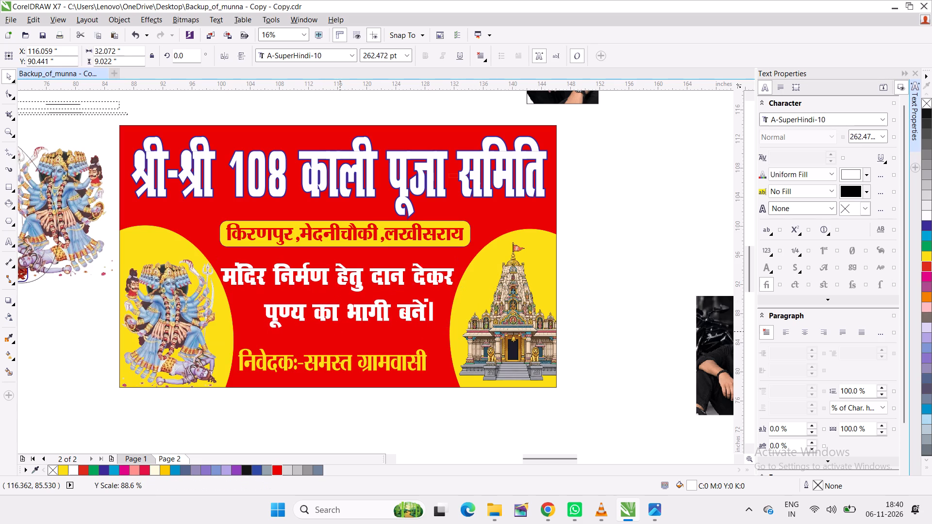
{"action": "left_click_drag", "start_coordinate": [340, 331], "coordinate": [340, 332]}
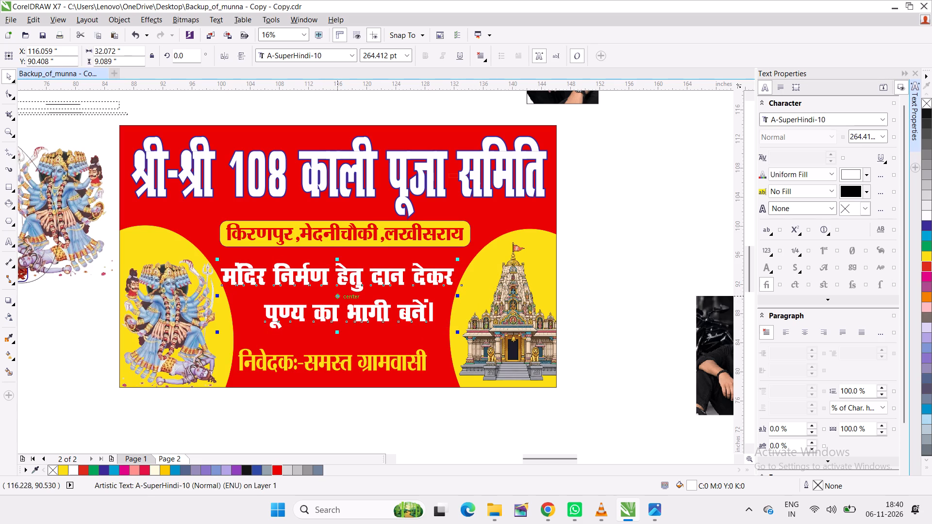
Move the white two-line text starting मंदिर slightly down and right, to about X 116.6 and Y 89.66 inches.
{"action": "left_click_drag", "start_coordinate": [338, 295], "coordinate": [342, 300]}
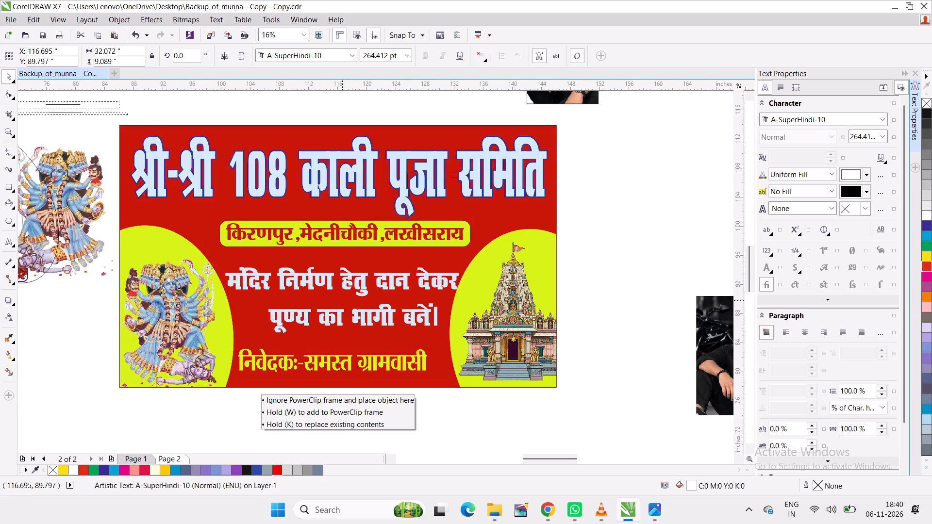
{"action": "left_click_drag", "start_coordinate": [342, 300], "coordinate": [342, 301]}
{"action": "scroll", "coordinate": [323, 313], "scroll_direction": "up", "scroll_amount": 1}
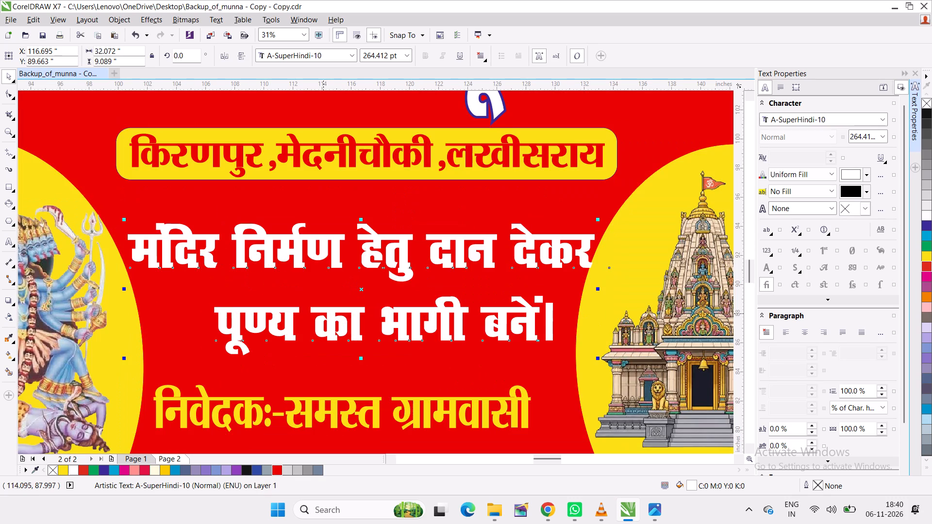
{"action": "scroll", "coordinate": [294, 307], "scroll_direction": "down", "scroll_amount": 1}
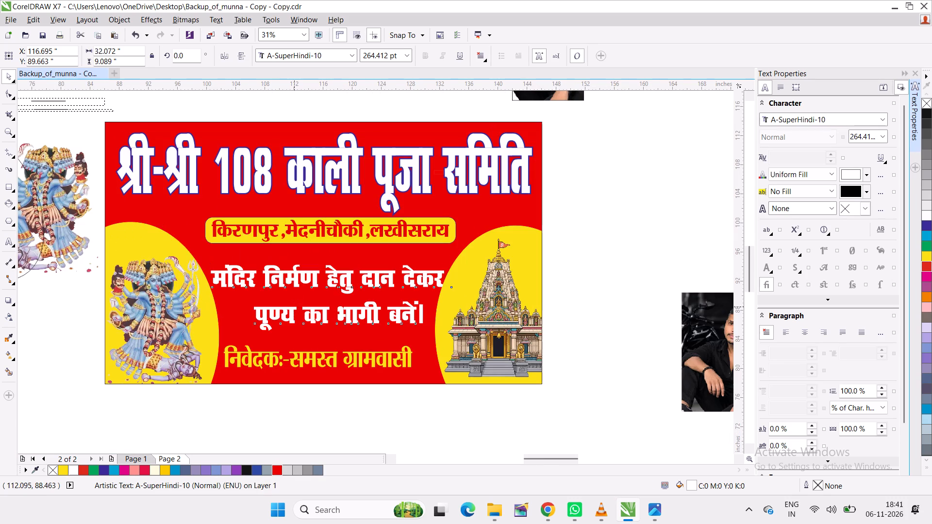
{"action": "key", "text": "Left"}
{"action": "key", "text": "Left"}
{"action": "key", "text": "Left"}
{"action": "key", "text": "Left"}
{"action": "key", "text": "Left"}
{"action": "key", "text": "Left"}
{"action": "key", "text": "Left"}
{"action": "key", "text": "Left"}
{"action": "key", "text": "Left"}
{"action": "key", "text": "Left"}
{"action": "key", "text": "Left"}
{"action": "key", "text": "Left"}
{"action": "key", "text": "Left"}
{"action": "key", "text": "Left"}
{"action": "key", "text": "Left"}
{"action": "key", "text": "Left"}
{"action": "key", "text": "Left"}
{"action": "key", "text": "Left"}
{"action": "key", "text": "Left"}
{"action": "key", "text": "Left"}
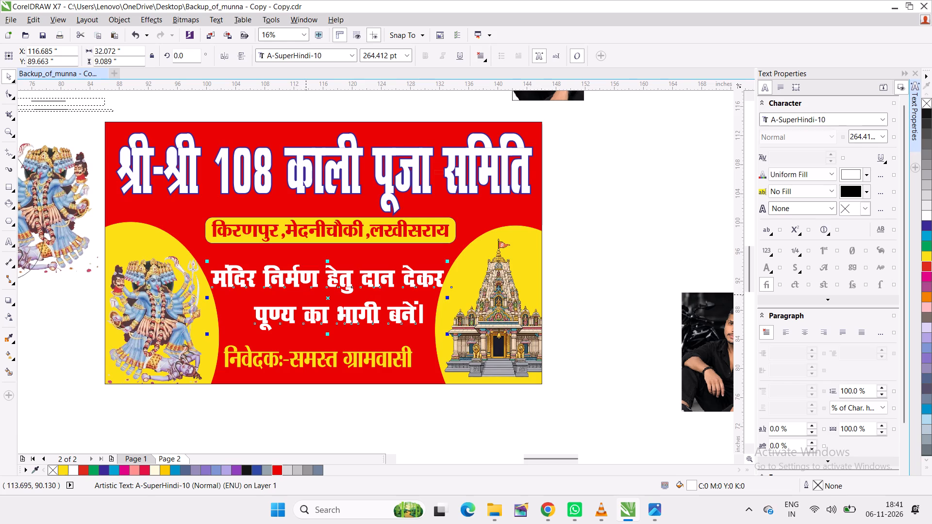
Stretch the white two-line text downward from its lower edge to a height of about 9.68 inches.
{"action": "scroll", "coordinate": [300, 299], "scroll_direction": "up", "scroll_amount": 1}
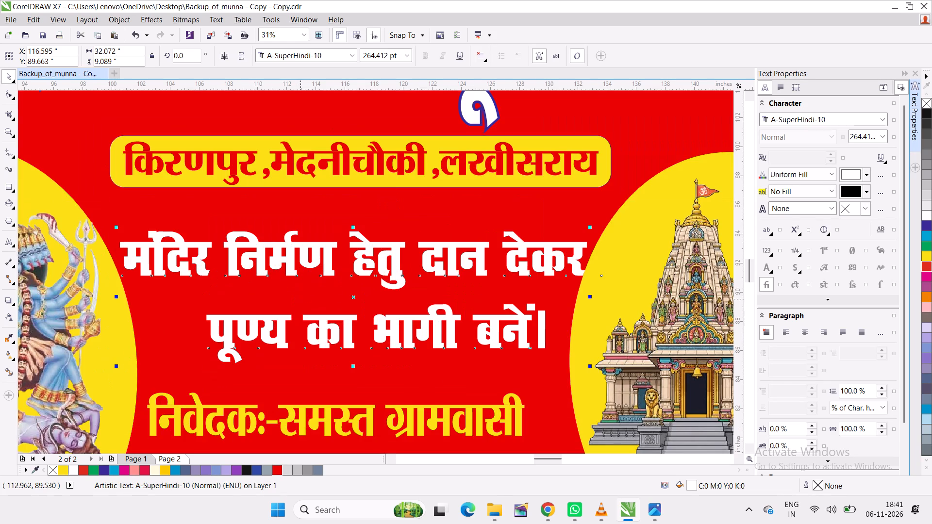
{"action": "left_click_drag", "start_coordinate": [355, 368], "coordinate": [356, 382]}
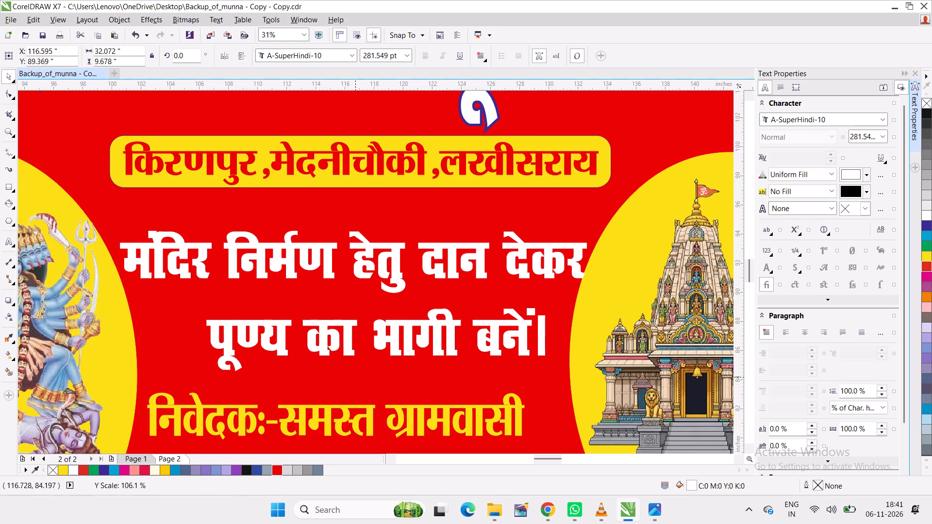
{"action": "left_click_drag", "start_coordinate": [356, 382], "coordinate": [357, 377]}
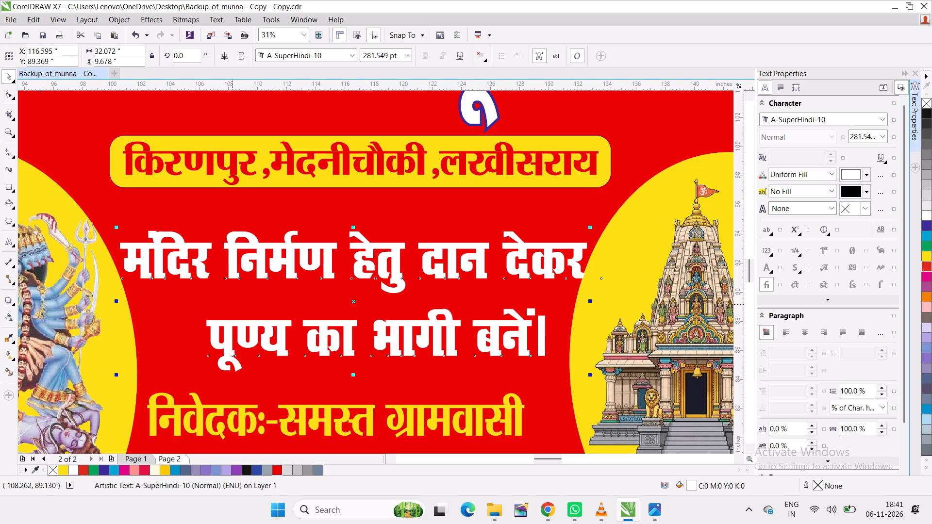
Nudge the white two-line text slightly left, away from the temple's yellow ellipse.
{"action": "key", "text": "Left"}
{"action": "key", "text": "Left"}
{"action": "key", "text": "Left"}
{"action": "key", "text": "Left"}
{"action": "key", "text": "Left"}
{"action": "key", "text": "Left"}
{"action": "key", "text": "Left"}
{"action": "key", "text": "Left"}
{"action": "key", "text": "Left"}
{"action": "key", "text": "Left"}
{"action": "key", "text": "Left"}
{"action": "key", "text": "Left"}
{"action": "key", "text": "Left"}
{"action": "key", "text": "Left"}
{"action": "key", "text": "Left"}
{"action": "key", "text": "Left"}
{"action": "key", "text": "Left"}
{"action": "key", "text": "Left"}
{"action": "key", "text": "Left"}
{"action": "key", "text": "Left"}
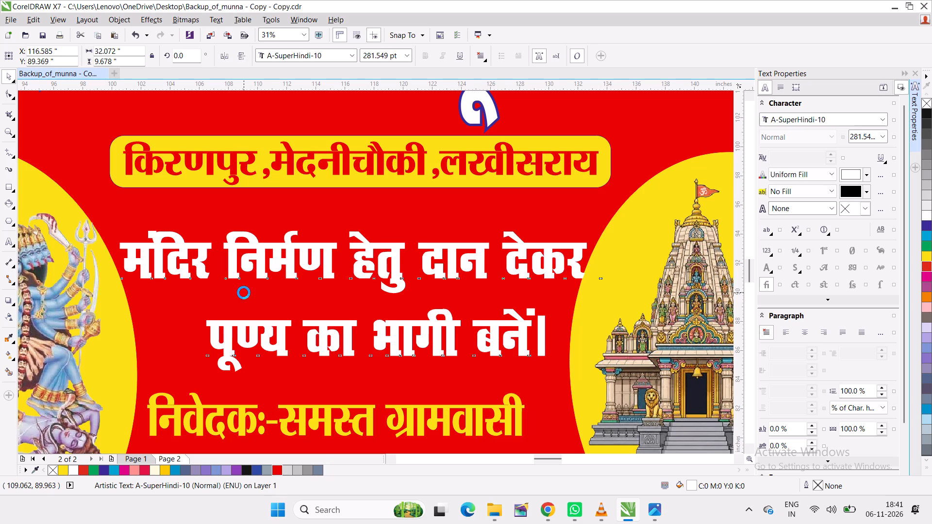
{"action": "key", "text": "Left"}
{"action": "key", "text": "Left"}
{"action": "key", "text": "Left"}
{"action": "key", "text": "Left"}
{"action": "key", "text": "Left"}
{"action": "key", "text": "Left"}
{"action": "key", "text": "Left"}
{"action": "key", "text": "Left"}
{"action": "key", "text": "Left"}
{"action": "key", "text": "Left"}
{"action": "key", "text": "Left"}
{"action": "key", "text": "Left"}
{"action": "key", "text": "Left"}
{"action": "key", "text": "Left"}
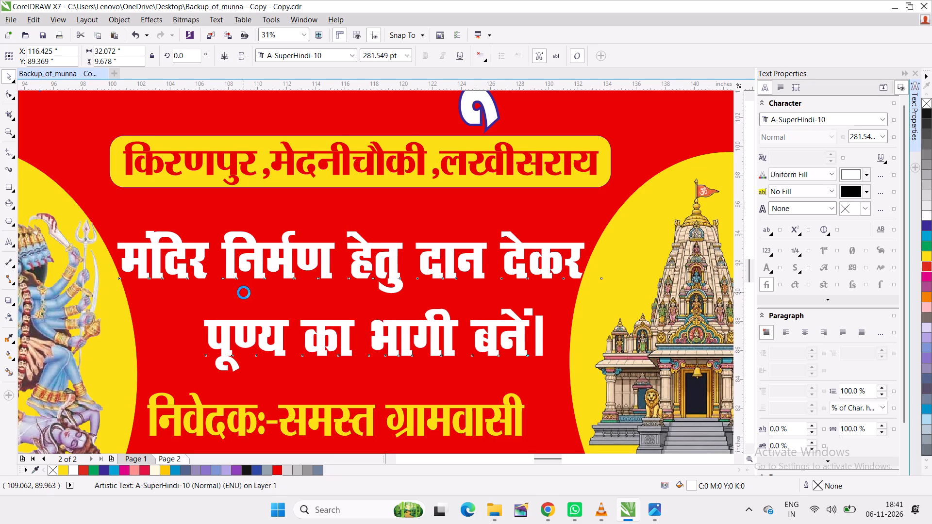
Change the font of the yellow line निवेदक:-समस्त ग्रामवासी to Kruti Dev 710.
{"action": "scroll", "coordinate": [243, 292], "scroll_direction": "down", "scroll_amount": 1}
{"action": "left_click", "coordinate": [224, 403]}
{"action": "left_click", "coordinate": [251, 354]}
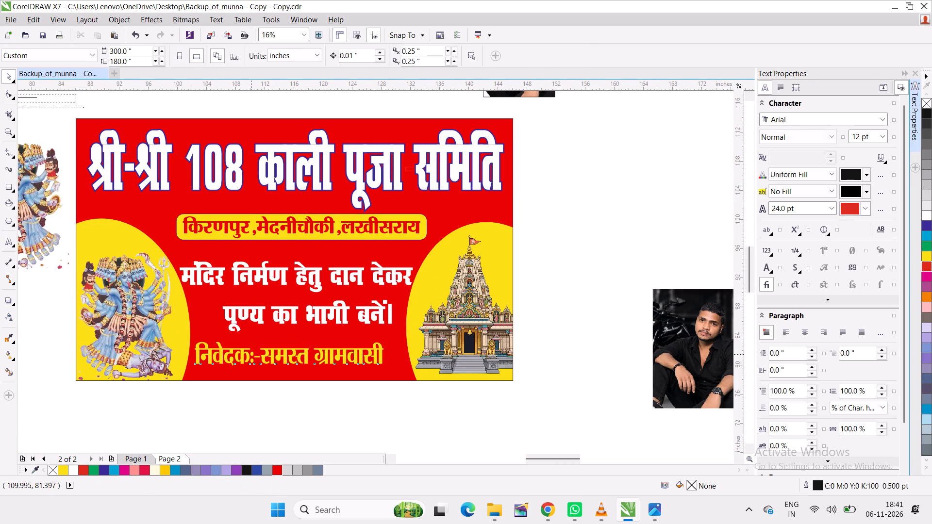
{"action": "double_click", "coordinate": [265, 352]}
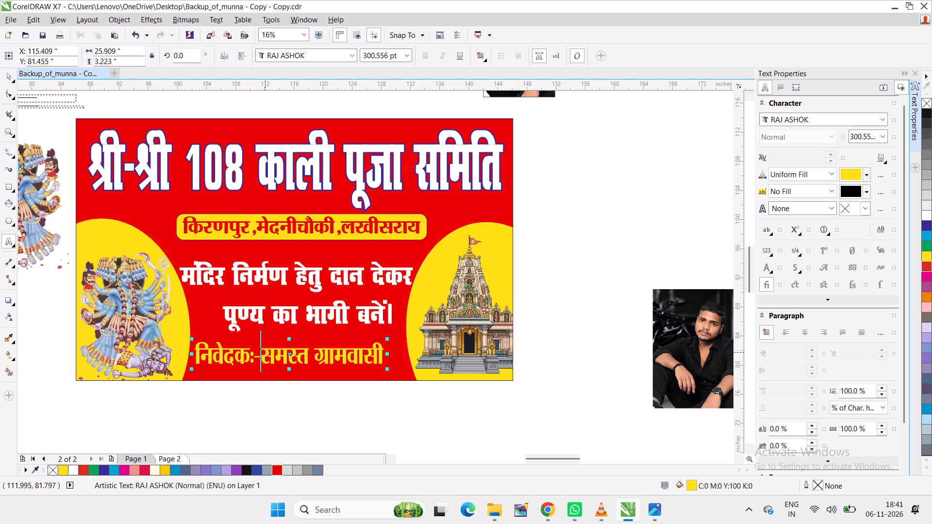
{"action": "key", "text": "ctrl+a"}
{"action": "key", "text": "ctrl+t"}
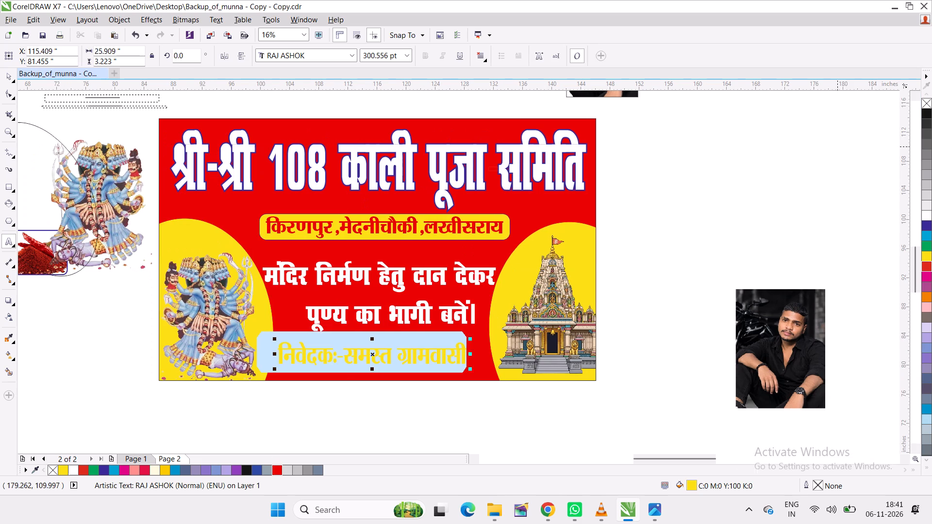
{"action": "key", "text": "ctrl+t"}
{"action": "left_click", "coordinate": [892, 120]}
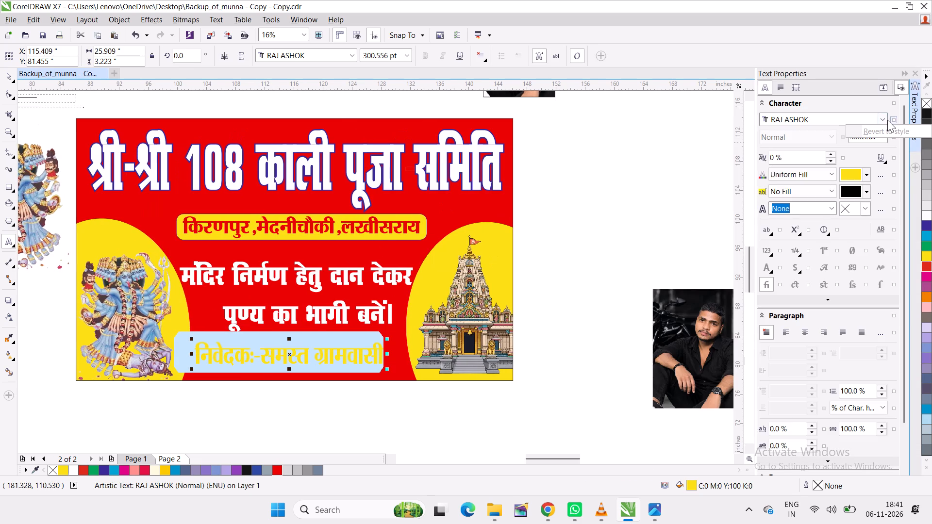
{"action": "left_click", "coordinate": [887, 120]}
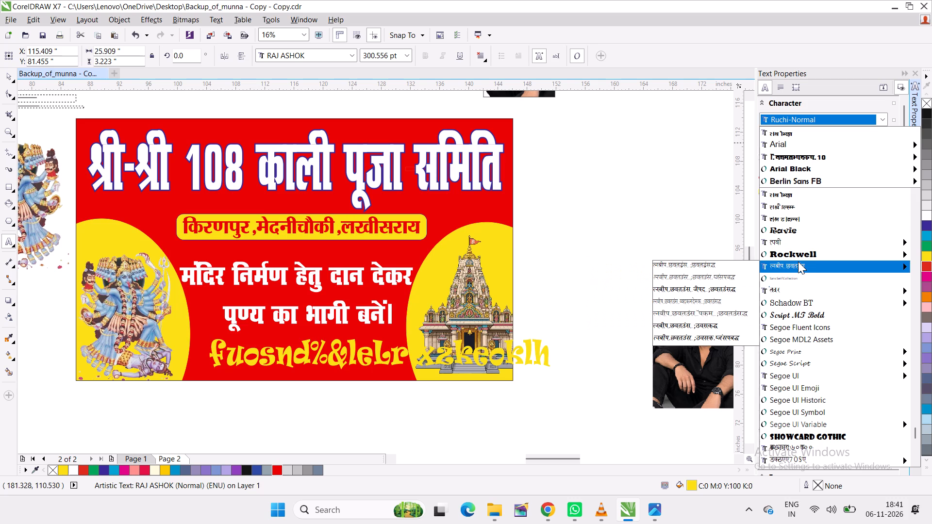
{"action": "scroll", "coordinate": [798, 262], "scroll_direction": "down", "scroll_amount": 4}
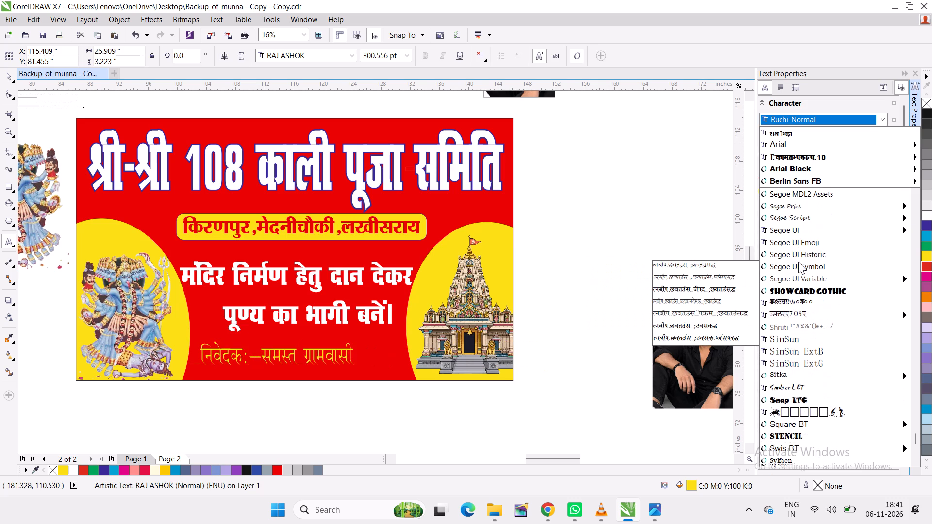
{"action": "scroll", "coordinate": [798, 262], "scroll_direction": "down", "scroll_amount": 5}
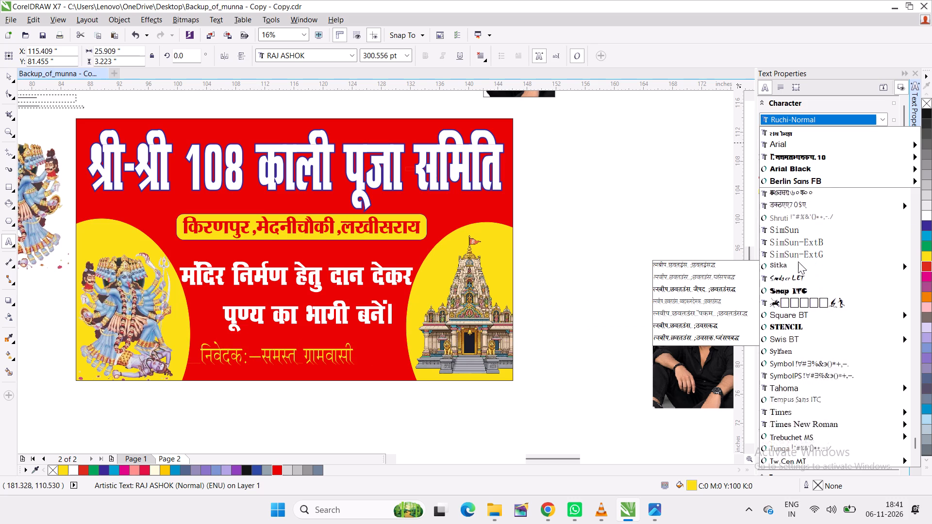
{"action": "scroll", "coordinate": [798, 262], "scroll_direction": "up", "scroll_amount": 5}
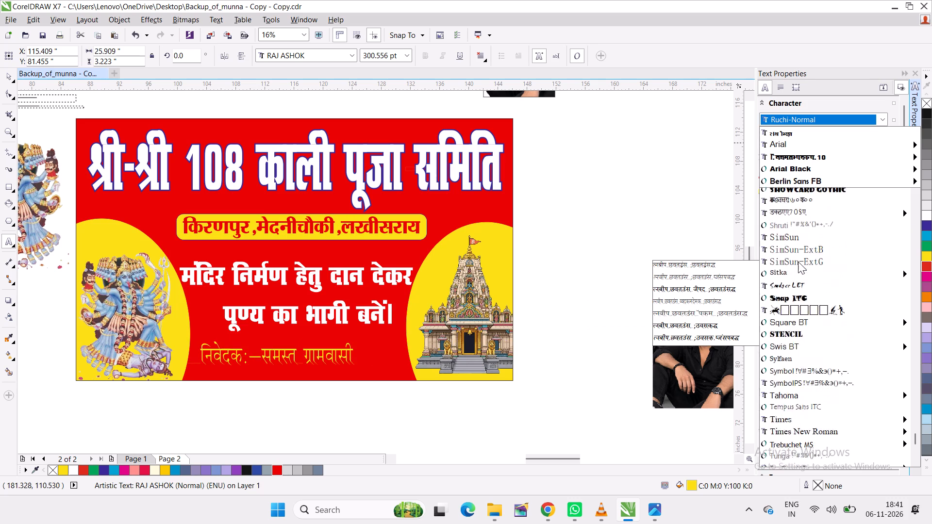
{"action": "scroll", "coordinate": [798, 262], "scroll_direction": "up", "scroll_amount": 16}
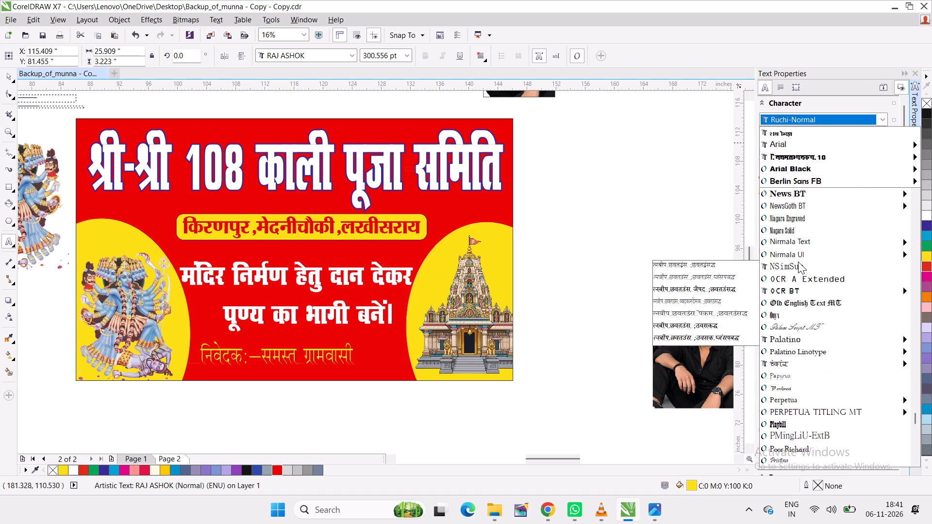
{"action": "scroll", "coordinate": [798, 262], "scroll_direction": "up", "scroll_amount": 14}
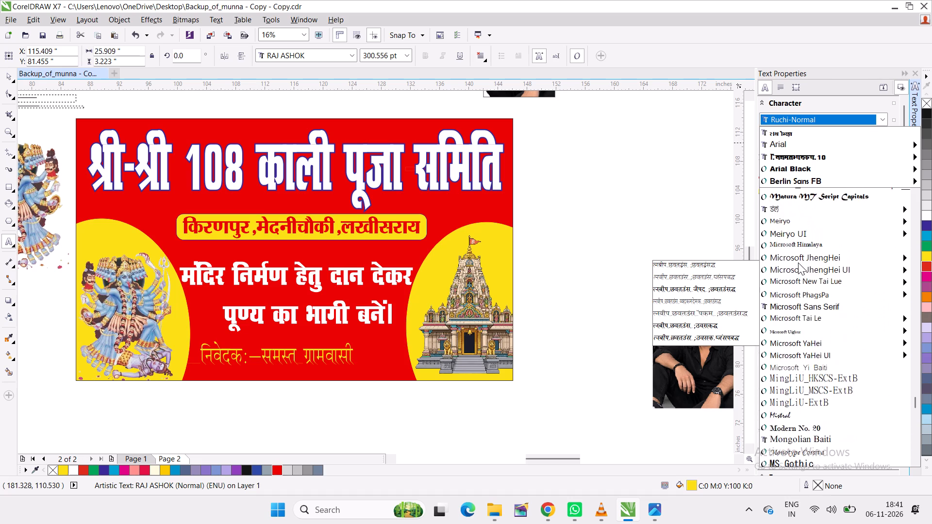
{"action": "scroll", "coordinate": [798, 262], "scroll_direction": "up", "scroll_amount": 16}
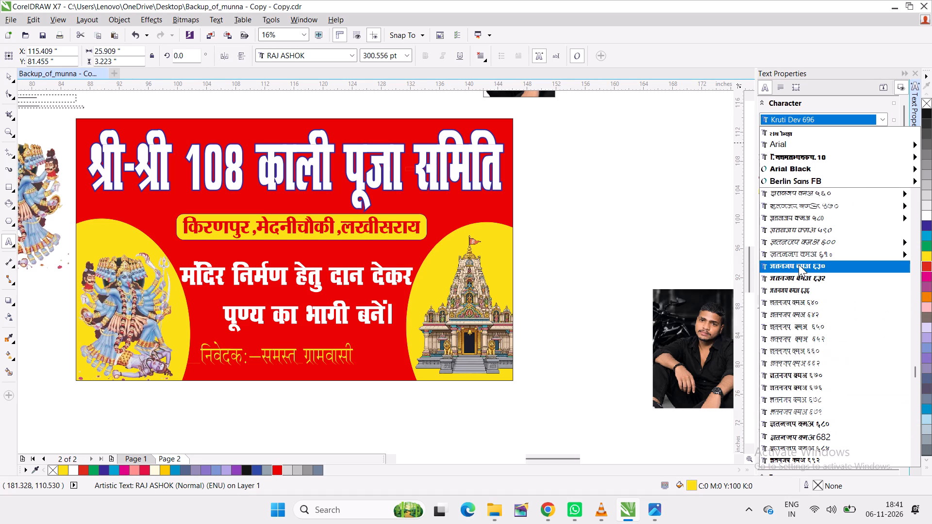
{"action": "scroll", "coordinate": [799, 264], "scroll_direction": "down", "scroll_amount": 2}
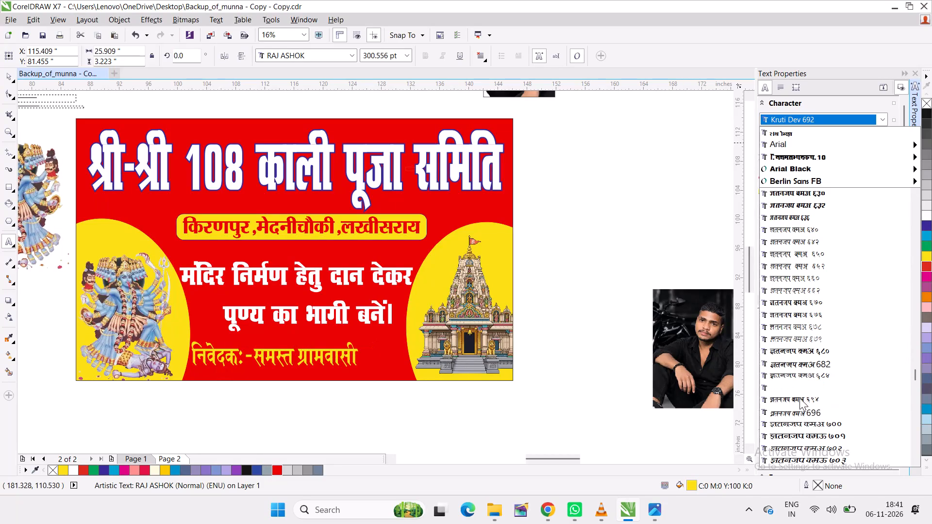
{"action": "scroll", "coordinate": [799, 412], "scroll_direction": "down", "scroll_amount": 1}
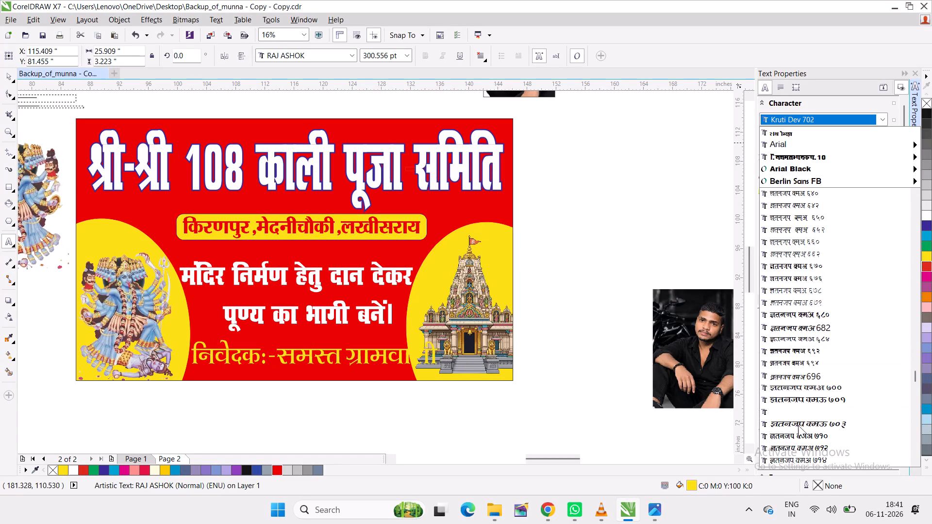
{"action": "scroll", "coordinate": [798, 432], "scroll_direction": "down", "scroll_amount": 1}
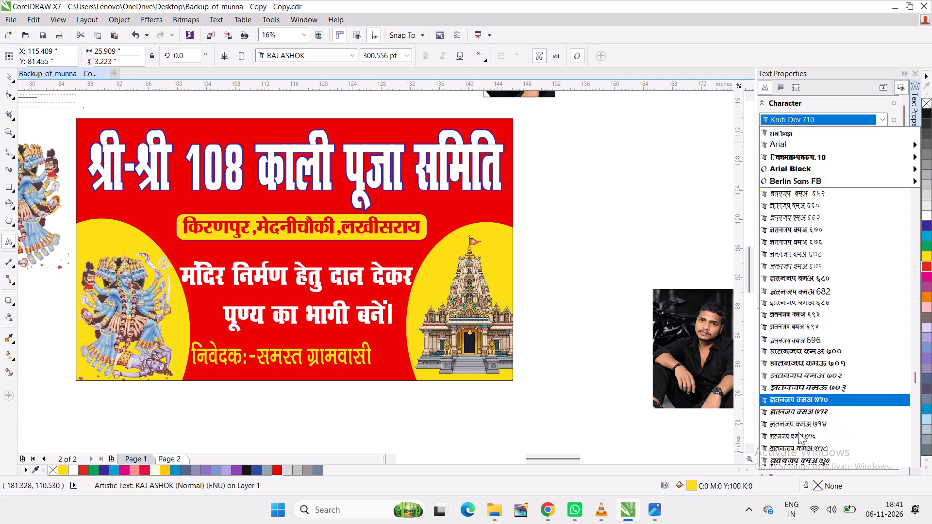
{"action": "left_click", "coordinate": [794, 401]}
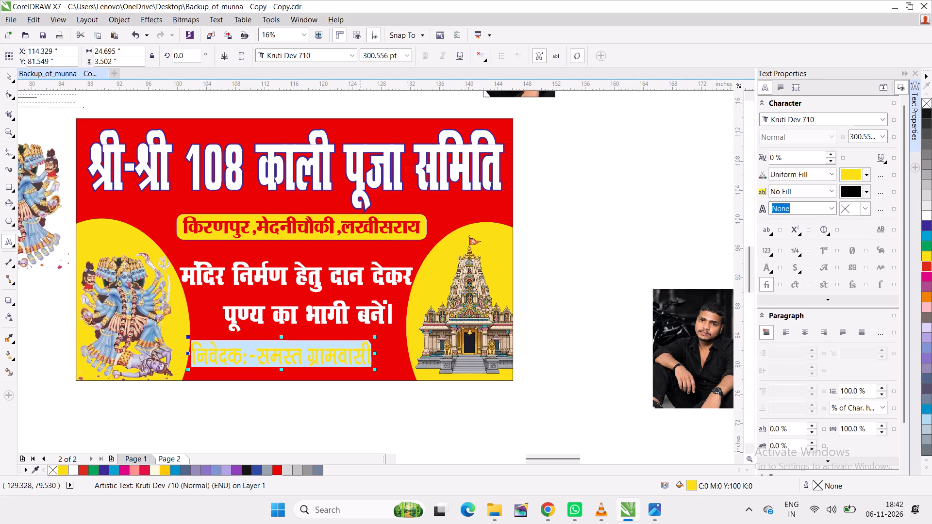
Enlarge the yellow निवेदक line proportionally to about 27.81 × 3.94 inches and shift it slightly right and down.
{"action": "left_click_drag", "start_coordinate": [376, 370], "coordinate": [399, 383]}
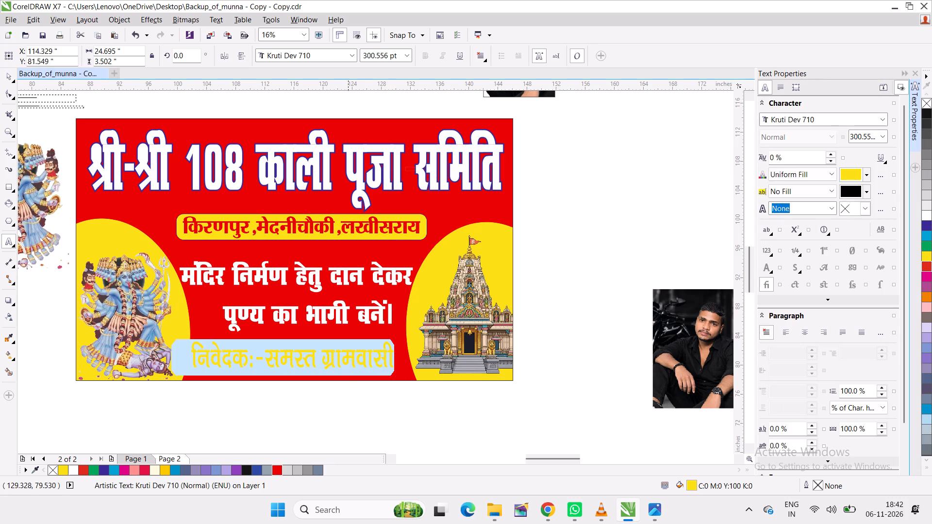
{"action": "left_click", "coordinate": [291, 339]}
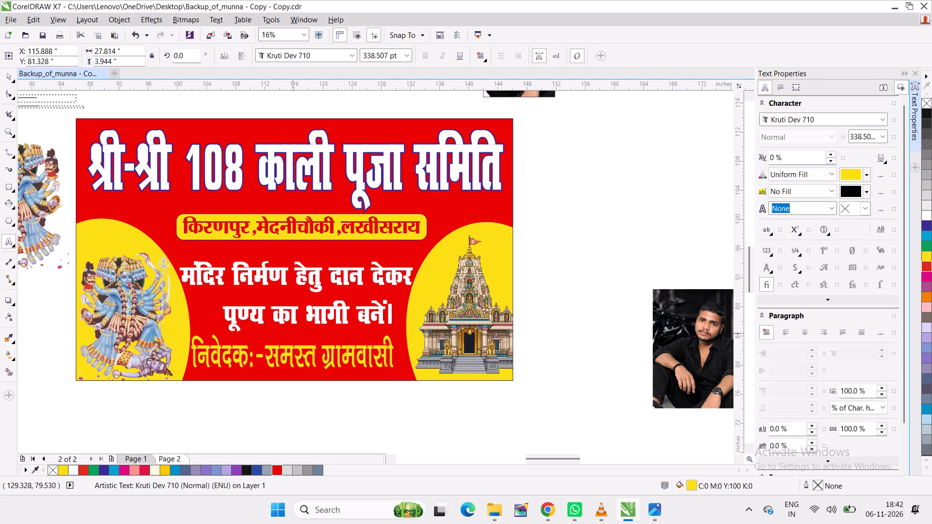
{"action": "left_click_drag", "start_coordinate": [292, 355], "coordinate": [299, 358]}
{"action": "left_click", "coordinate": [402, 414]}
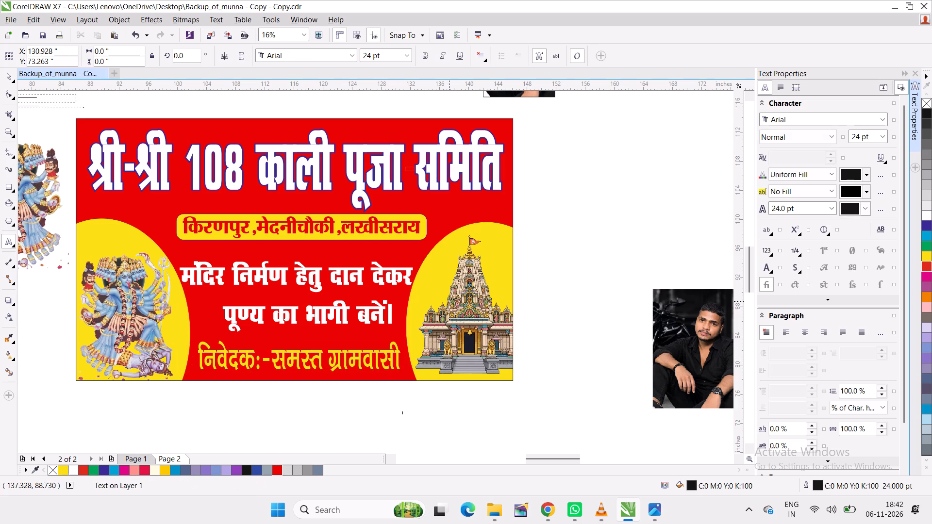
{"action": "left_click", "coordinate": [8, 70]}
Edit the banner's PowerClip contents, move the temple picture up to about Y 89.14 inches, and finish editing the contents.
{"action": "left_click", "coordinate": [471, 302]}
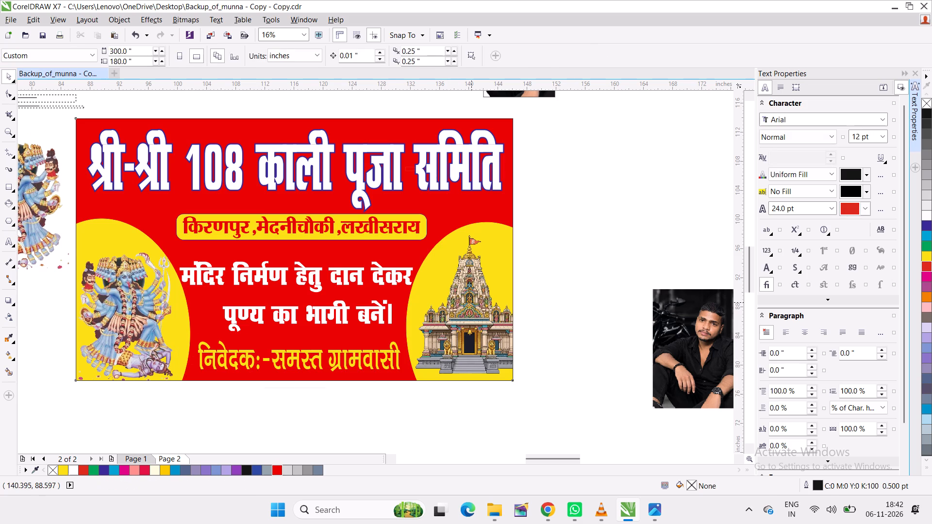
{"action": "left_click", "coordinate": [464, 307]}
{"action": "left_click", "coordinate": [579, 311]}
{"action": "left_click", "coordinate": [460, 292]}
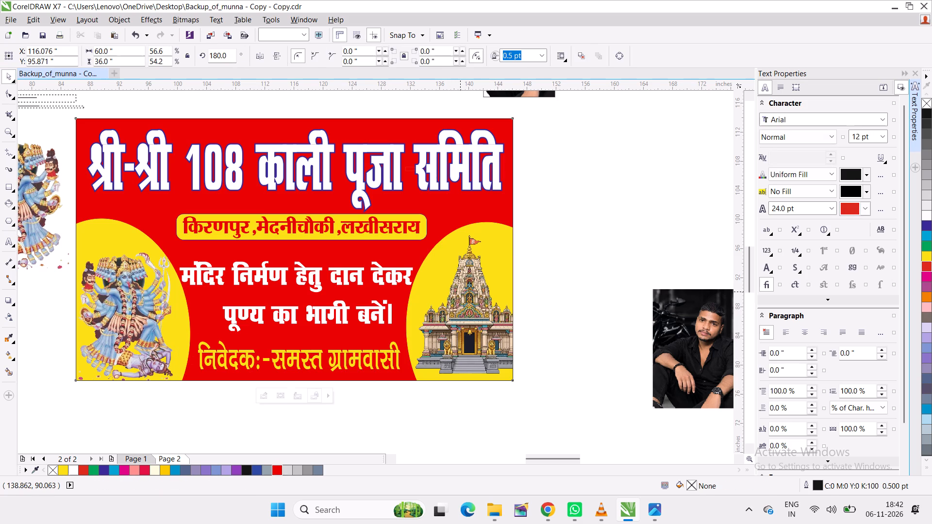
{"action": "left_click", "coordinate": [263, 393]}
{"action": "left_click", "coordinate": [470, 311]}
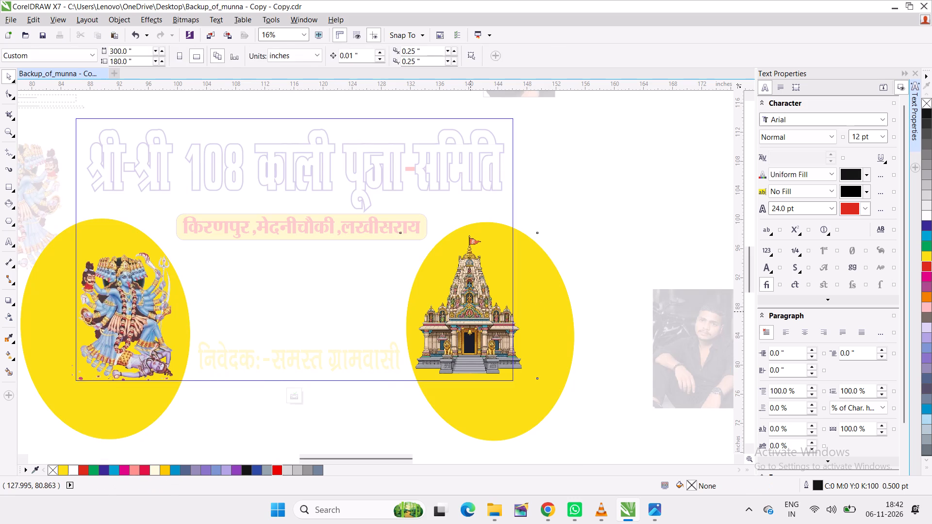
{"action": "key", "text": "Up"}
{"action": "key", "text": "Up"}
{"action": "key", "text": "Up"}
{"action": "key", "text": "Up"}
{"action": "key", "text": "Up"}
{"action": "key", "text": "Up"}
{"action": "key", "text": "Up"}
{"action": "key", "text": "Up"}
{"action": "key", "text": "Up"}
{"action": "key", "text": "Up"}
{"action": "key", "text": "Up"}
{"action": "key", "text": "Up"}
{"action": "key", "text": "Up"}
{"action": "key", "text": "Up"}
{"action": "key", "text": "Up"}
{"action": "key", "text": "Up"}
{"action": "key", "text": "Up"}
{"action": "key", "text": "Up"}
{"action": "key", "text": "Up"}
{"action": "key", "text": "Up"}
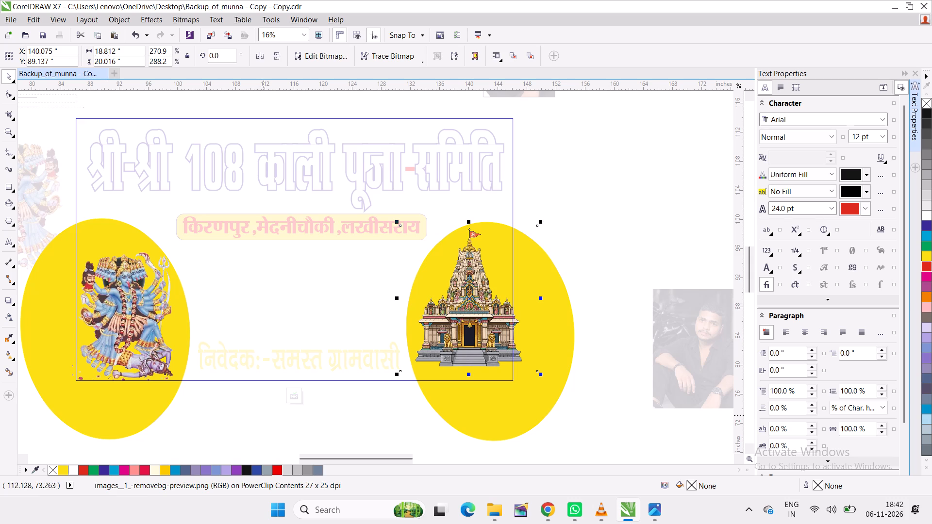
{"action": "left_click", "coordinate": [298, 401]}
{"action": "left_click", "coordinate": [358, 424]}
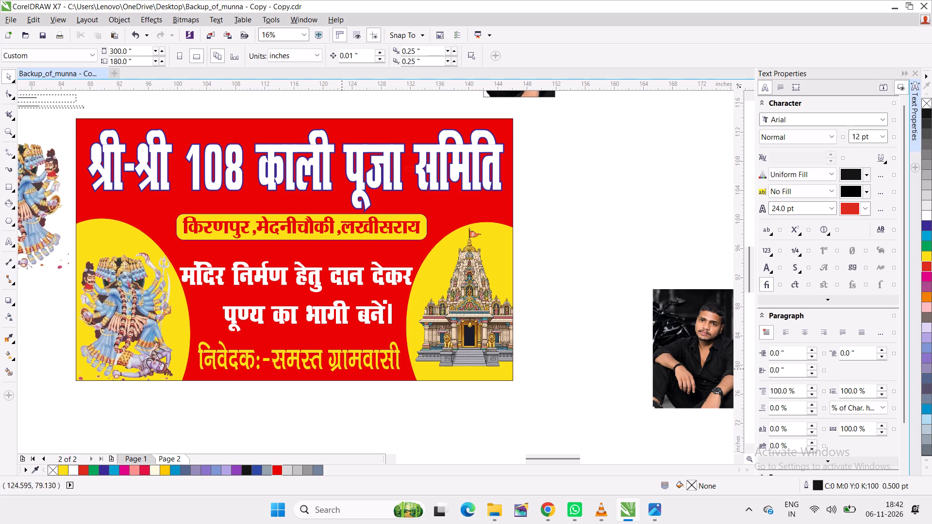
Copy the letter म from the yellow निवेदक line and paste it as new text just below the banner.
{"action": "scroll", "coordinate": [418, 391], "scroll_direction": "up", "scroll_amount": 1}
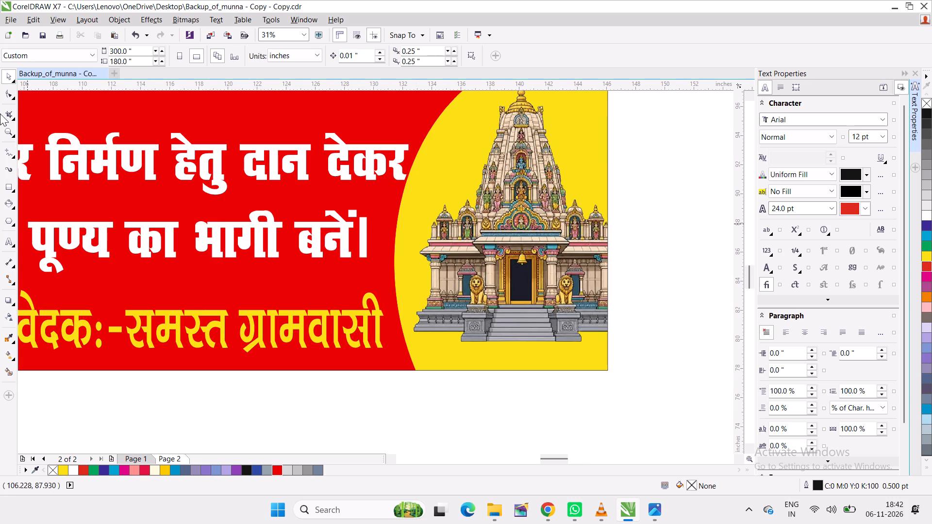
{"action": "left_click", "coordinate": [11, 237]}
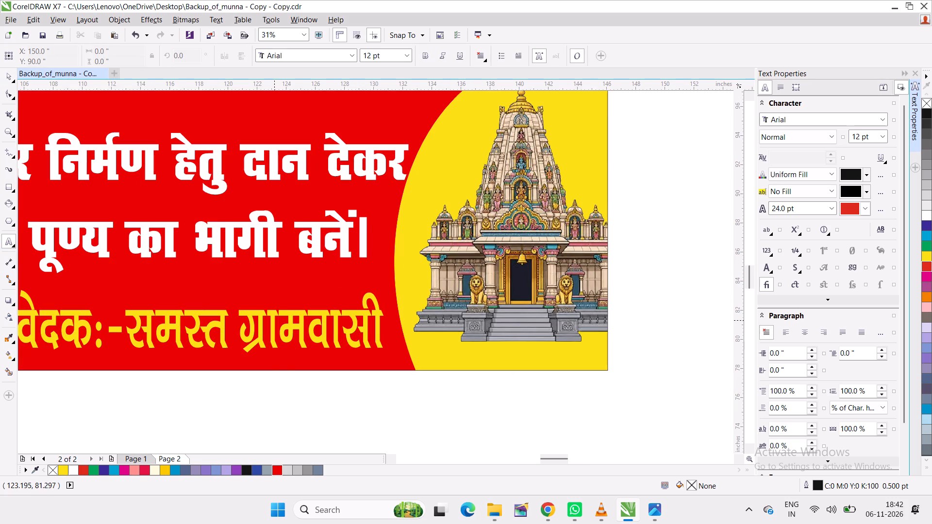
{"action": "left_click_drag", "start_coordinate": [286, 330], "coordinate": [301, 333]}
{"action": "key", "text": "ctrl+c"}
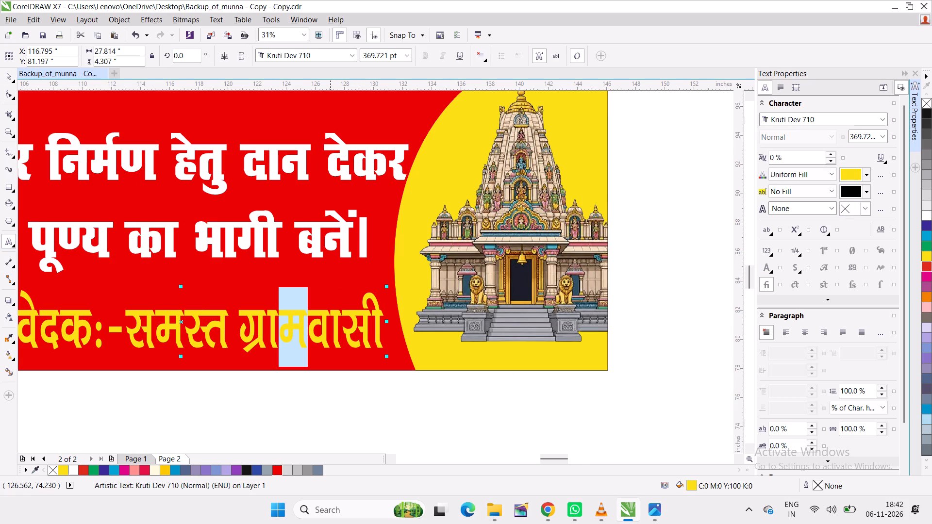
{"action": "left_click", "coordinate": [334, 397]}
{"action": "key", "text": "ctrl+v"}
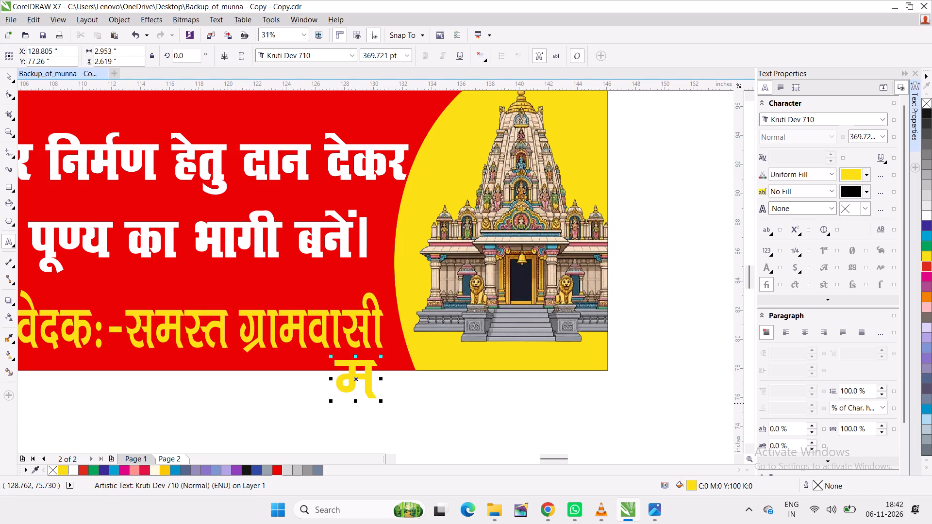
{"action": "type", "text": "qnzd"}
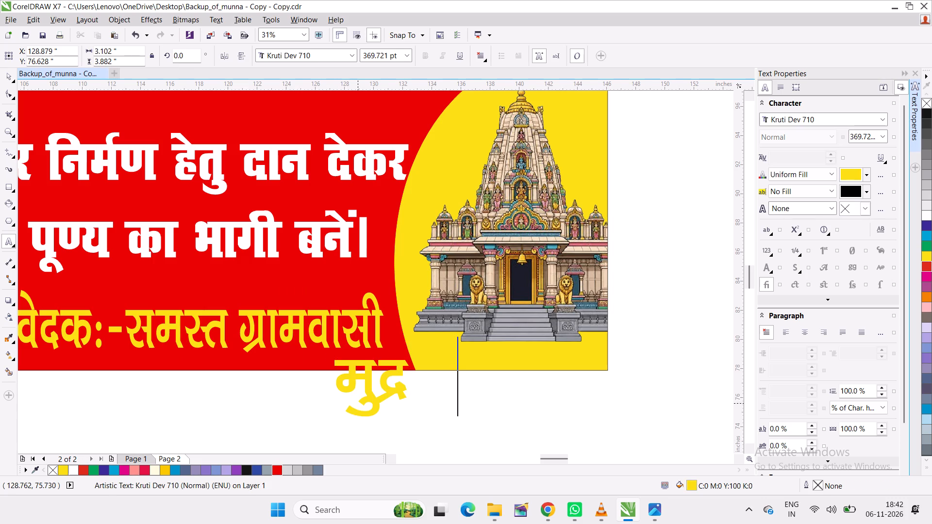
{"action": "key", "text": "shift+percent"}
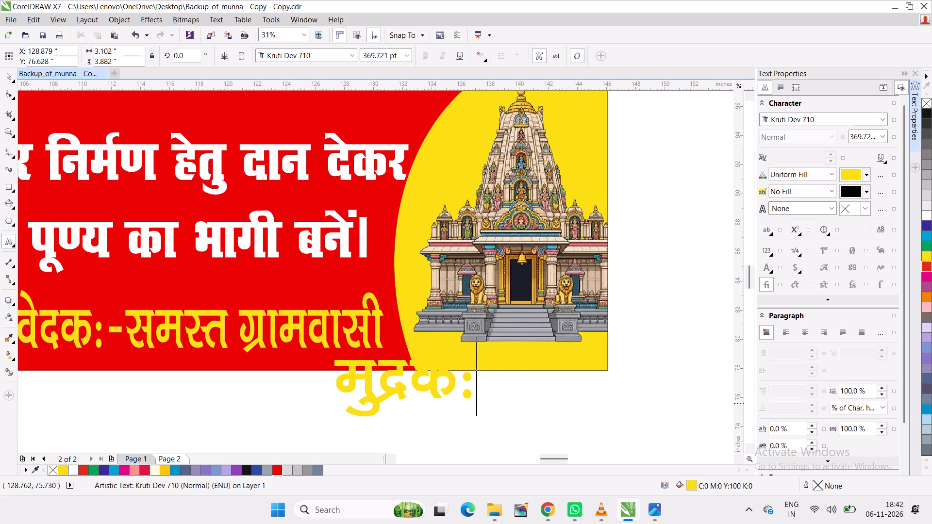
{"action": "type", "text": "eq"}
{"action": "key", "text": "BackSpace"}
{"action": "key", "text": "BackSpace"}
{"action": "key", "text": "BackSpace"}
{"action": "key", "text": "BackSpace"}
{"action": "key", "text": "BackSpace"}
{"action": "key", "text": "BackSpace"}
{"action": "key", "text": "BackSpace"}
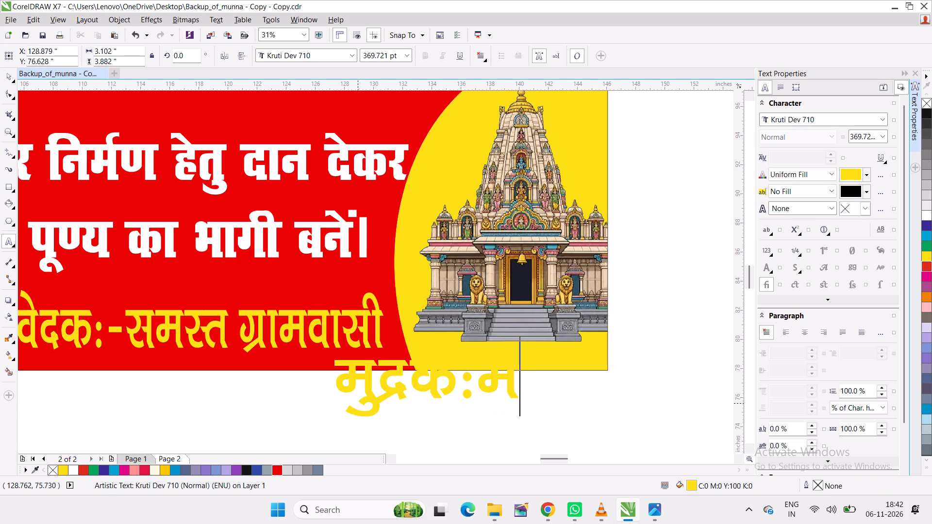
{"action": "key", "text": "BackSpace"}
Enter मुन्ना आर्ट in the new Kruti Dev 710 text line, using the keystrokes eqUuk vkVZ.
{"action": "type", "text": "eqUuk"}
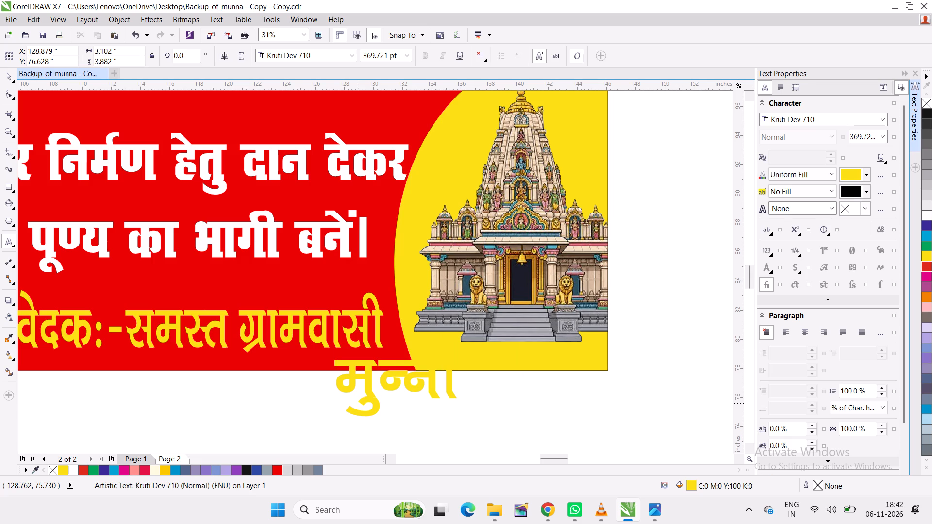
{"action": "key", "text": "space"}
{"action": "type", "text": "vk"}
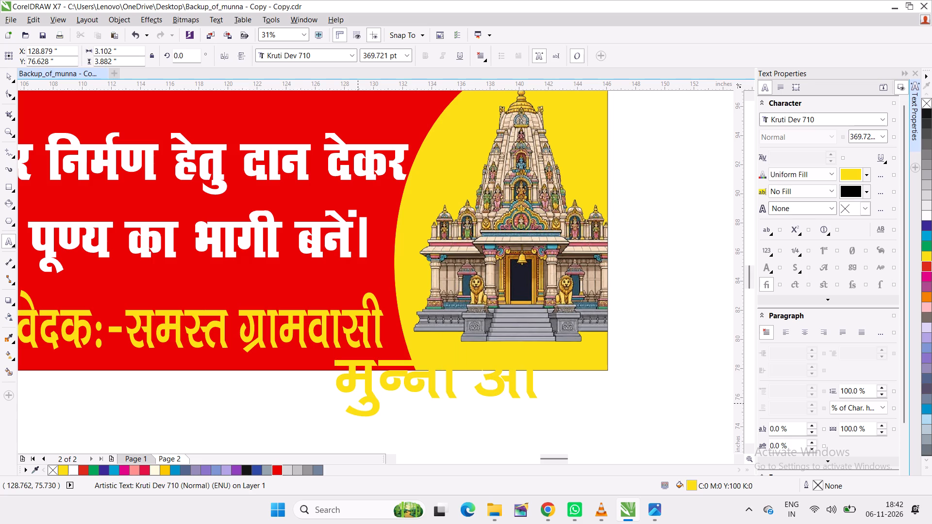
{"action": "type", "text": "VZ"}
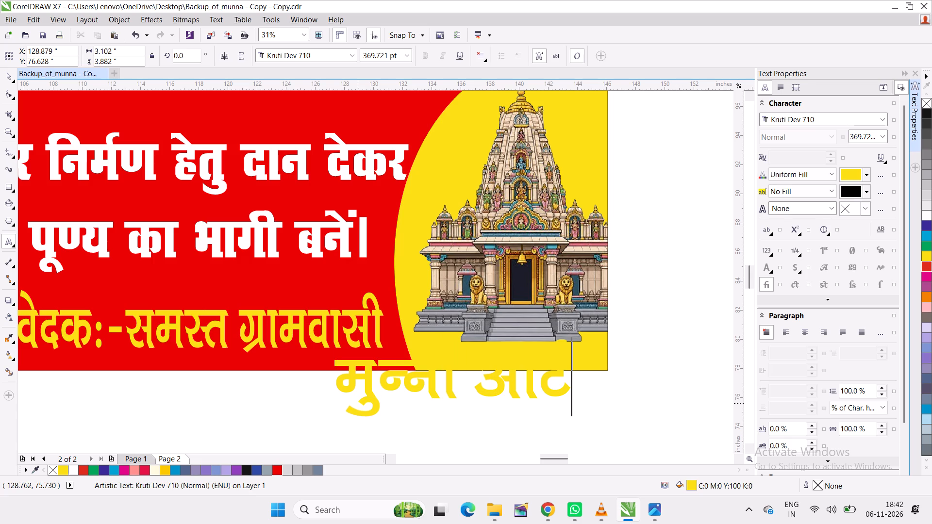
Fill the whole मुन्ना आर्ट text with red and give it an 8 pt yellow outline.
{"action": "key", "text": "ctrl+a"}
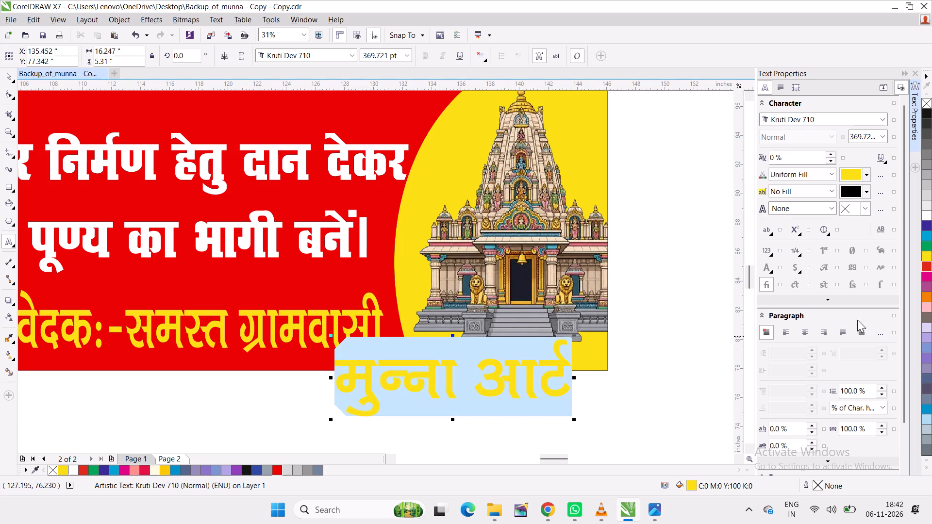
{"action": "left_click", "coordinate": [929, 266]}
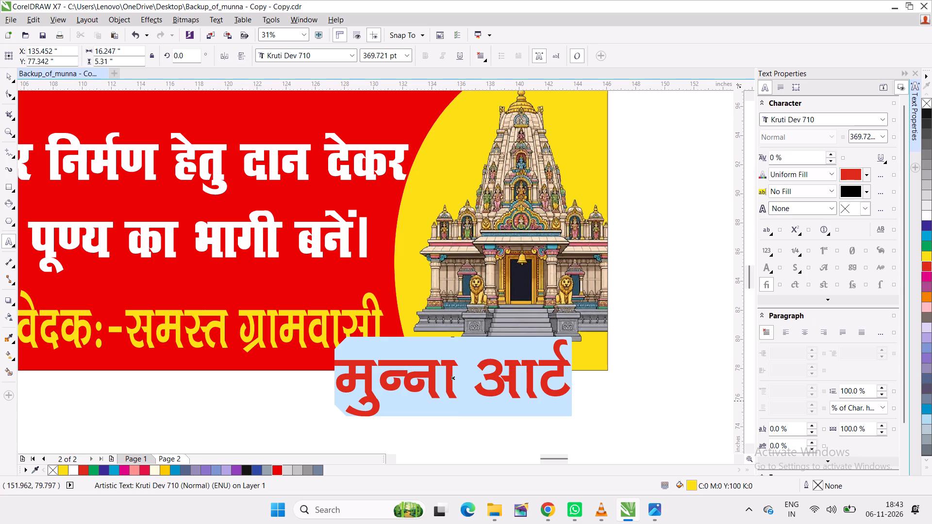
{"action": "left_click", "coordinate": [834, 211]}
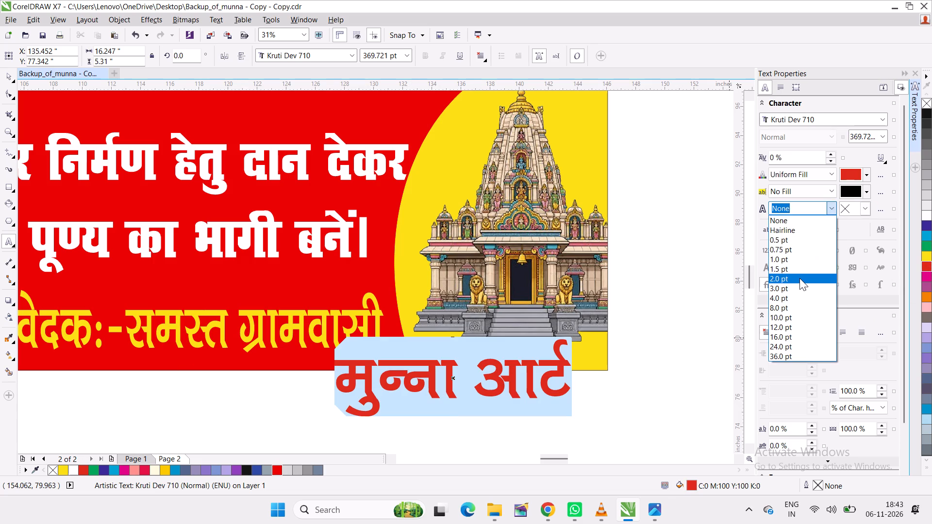
{"action": "left_click", "coordinate": [778, 345]}
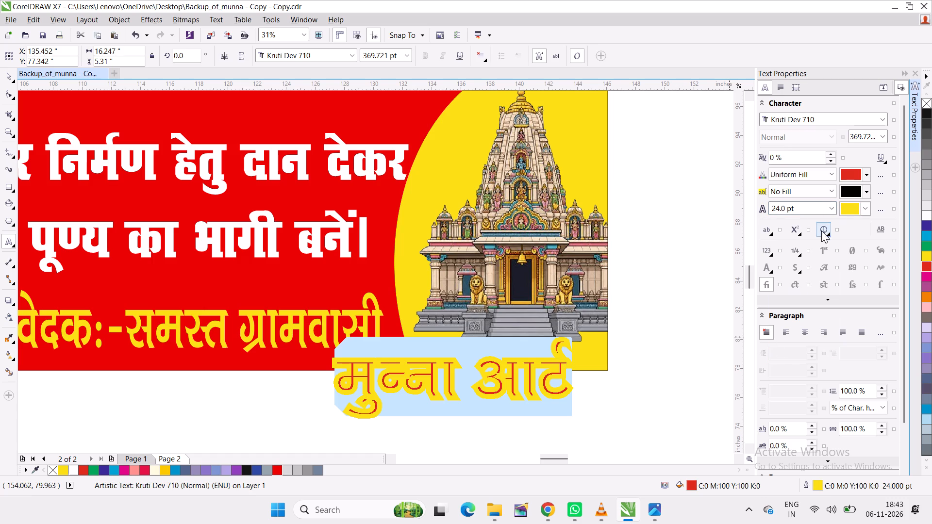
{"action": "left_click", "coordinate": [835, 209]}
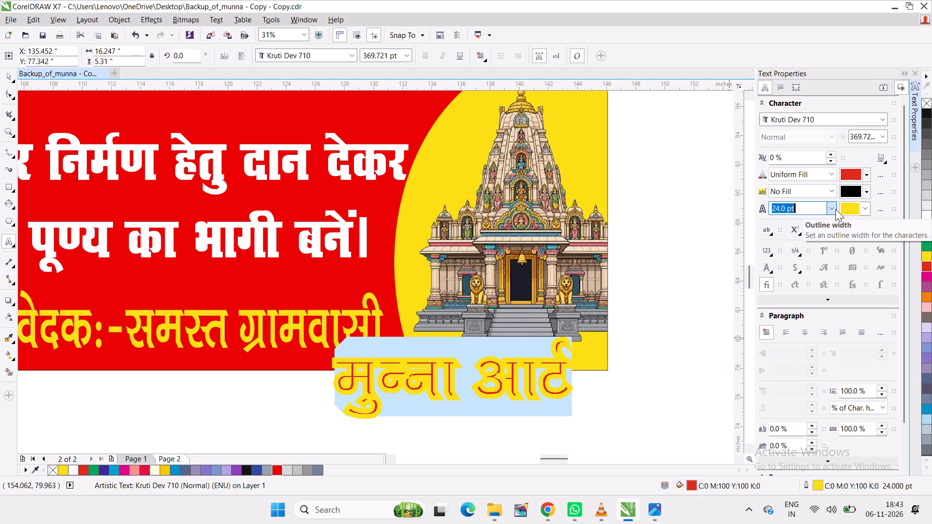
{"action": "left_click", "coordinate": [794, 304]}
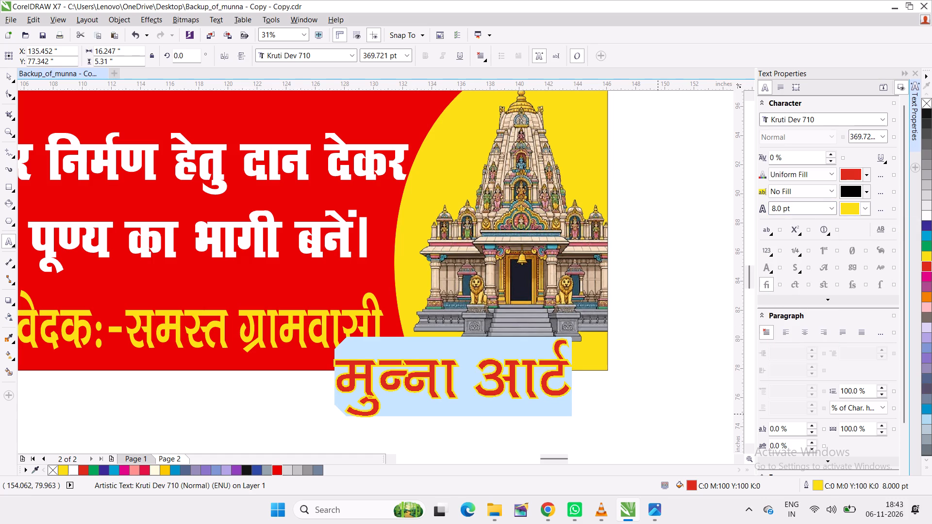
{"action": "left_click", "coordinate": [658, 414]}
Place the yellow outline of the मुन्ना आर्ट text behind its fill.
{"action": "left_click", "coordinate": [449, 390]}
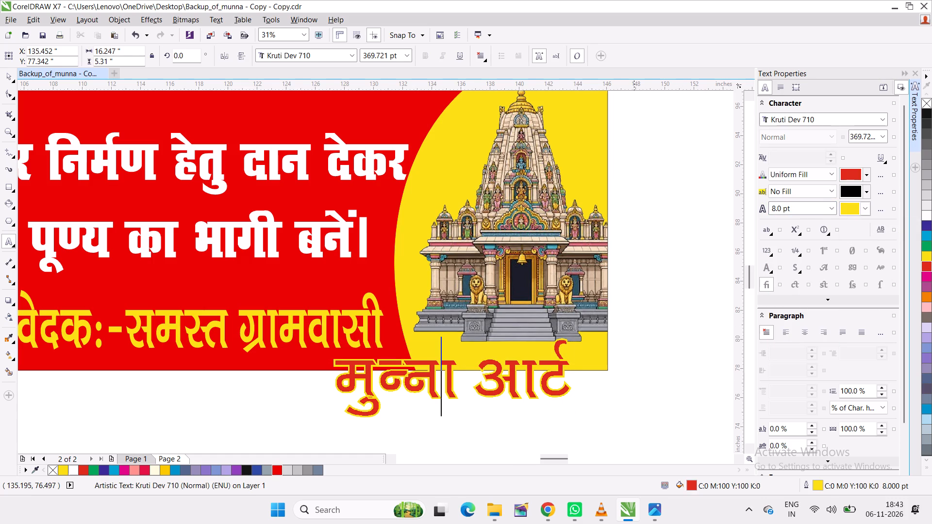
{"action": "key", "text": "ctrl+a"}
{"action": "left_click", "coordinate": [882, 205]}
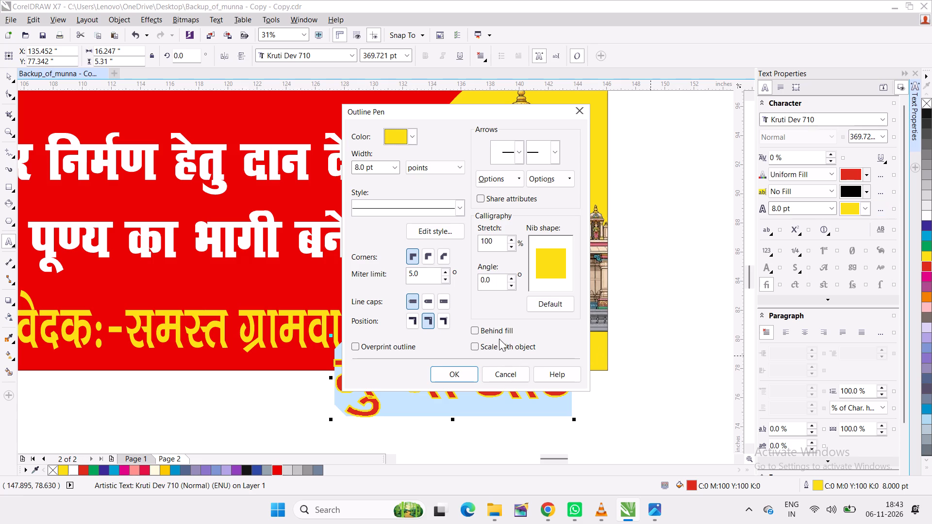
{"action": "left_click", "coordinate": [475, 329]}
{"action": "left_click", "coordinate": [454, 370]}
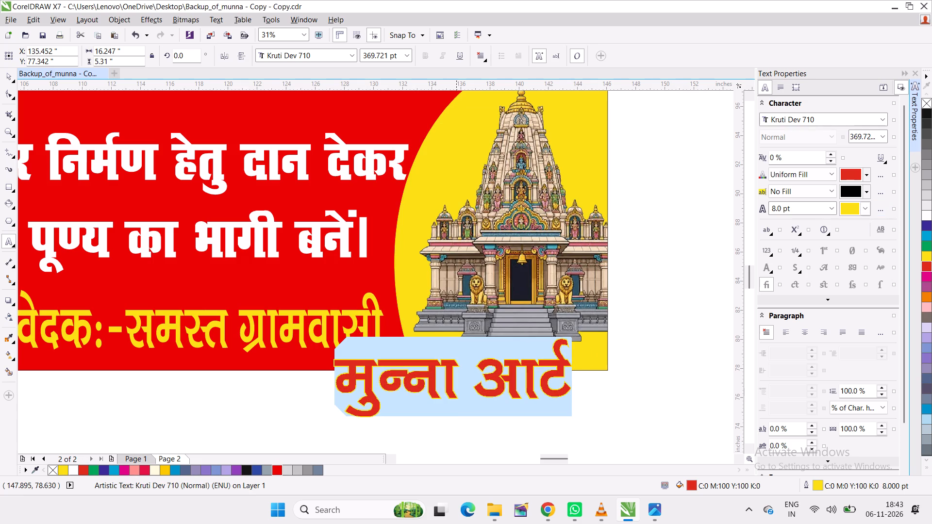
Shrink मुन्ना आर्ट proportionally to about 5.54 × 1.81 inches and move it onto the yellow area below the temple.
{"action": "left_click", "coordinate": [3, 77]}
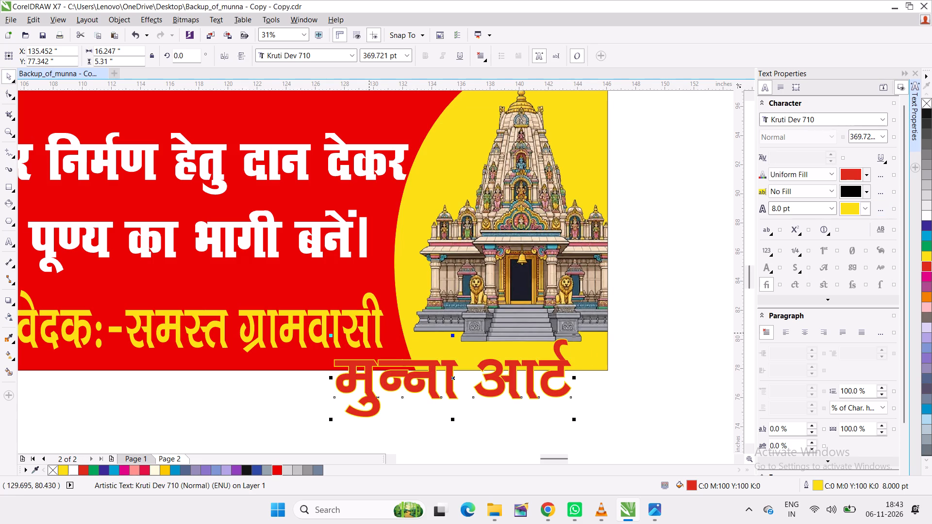
{"action": "left_click_drag", "start_coordinate": [333, 334], "coordinate": [375, 363]}
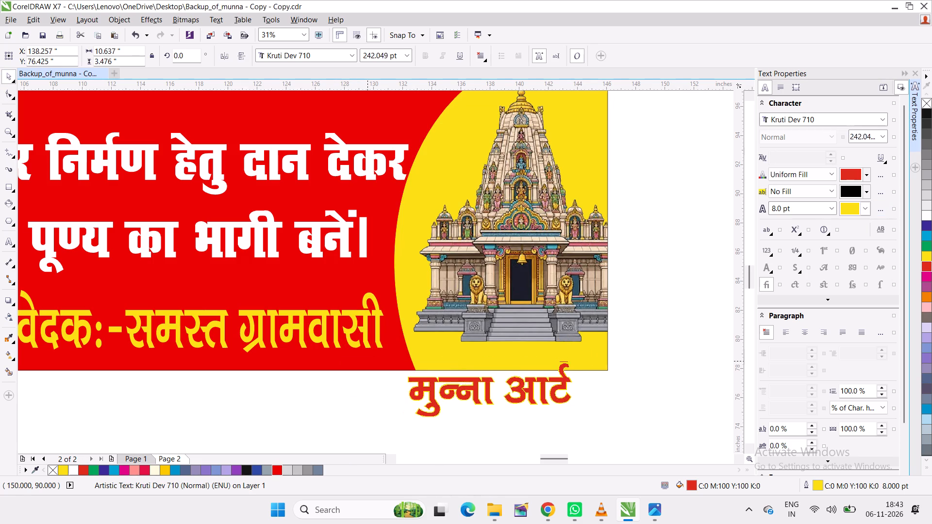
{"action": "left_click_drag", "start_coordinate": [375, 363], "coordinate": [443, 385]}
{"action": "left_click_drag", "start_coordinate": [529, 404], "coordinate": [532, 364]}
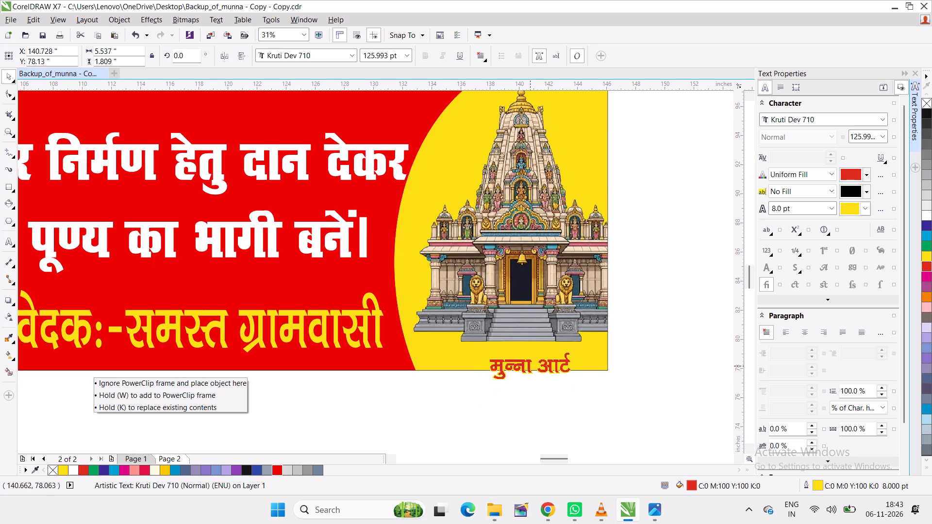
{"action": "left_click_drag", "start_coordinate": [532, 364], "coordinate": [560, 356]}
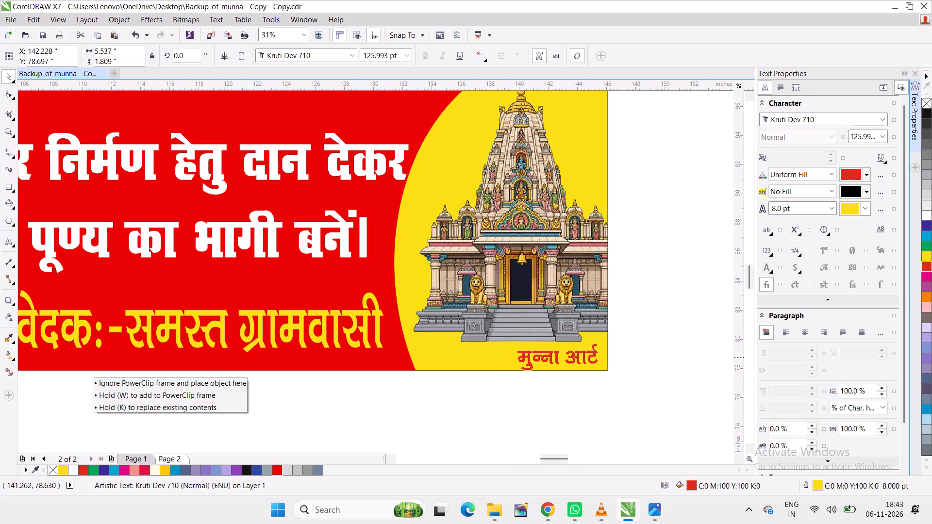
{"action": "left_click_drag", "start_coordinate": [560, 356], "coordinate": [563, 356]}
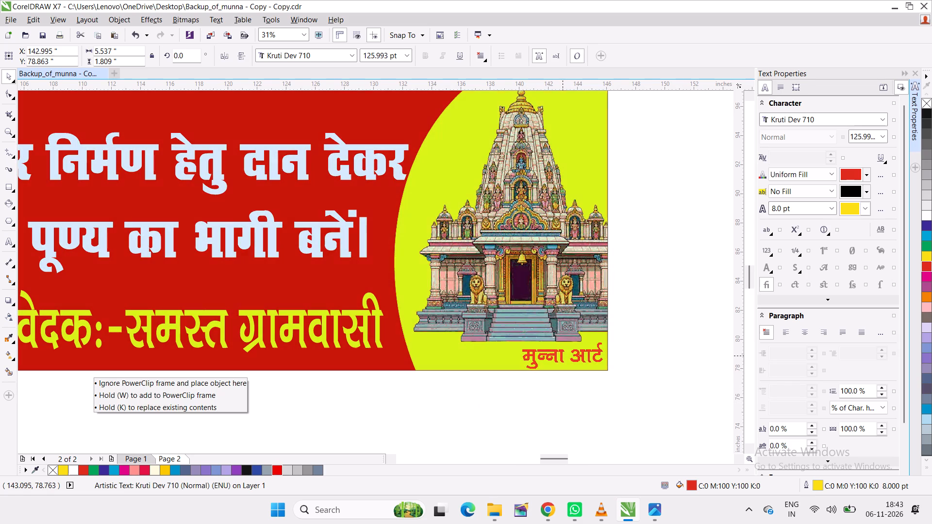
{"action": "left_click_drag", "start_coordinate": [563, 356], "coordinate": [562, 360]}
Reduce मुन्ना आर्ट to about 4.89 × 1.60 inches and reposition it under the temple steps, around X 140.87, Y 78.71 inches.
{"action": "scroll", "coordinate": [554, 363], "scroll_direction": "up", "scroll_amount": 2}
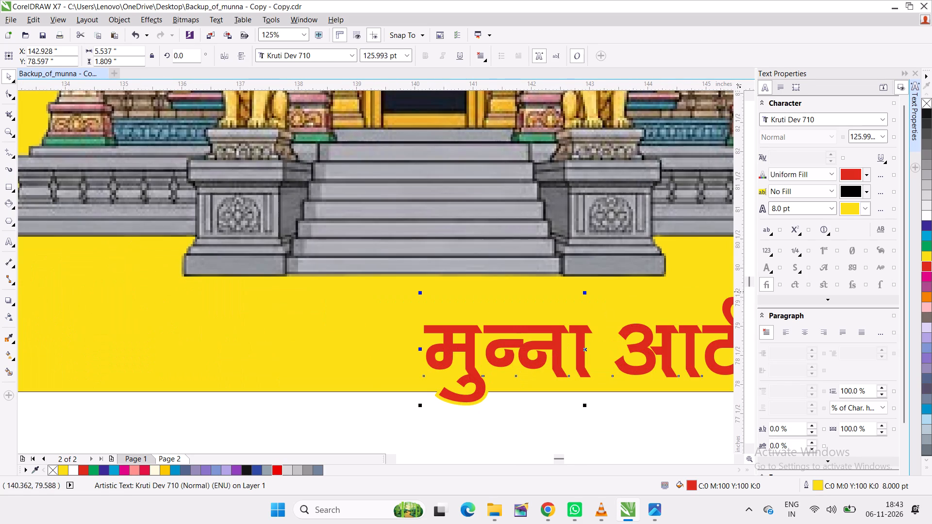
{"action": "left_click_drag", "start_coordinate": [421, 291], "coordinate": [438, 304]}
{"action": "scroll", "coordinate": [519, 367], "scroll_direction": "down", "scroll_amount": 1}
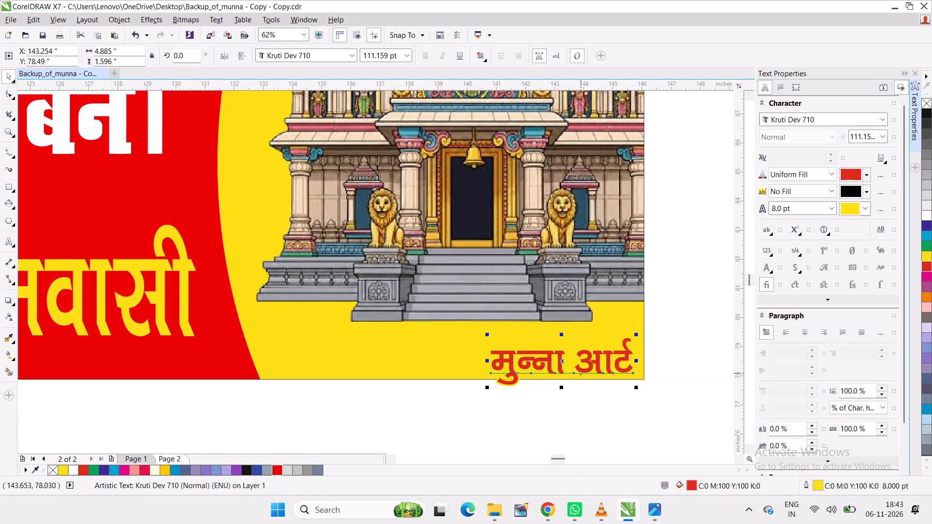
{"action": "left_click_drag", "start_coordinate": [562, 360], "coordinate": [561, 352]}
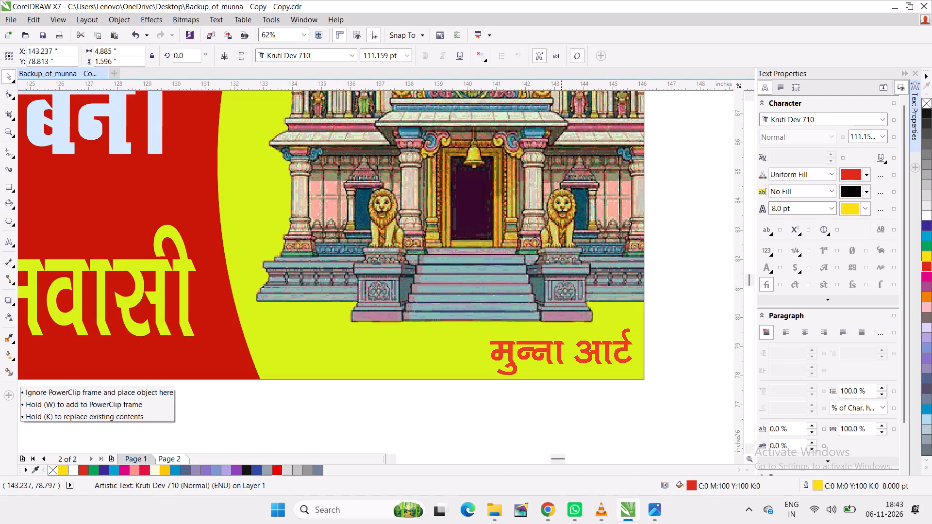
{"action": "left_click_drag", "start_coordinate": [561, 352], "coordinate": [494, 352]}
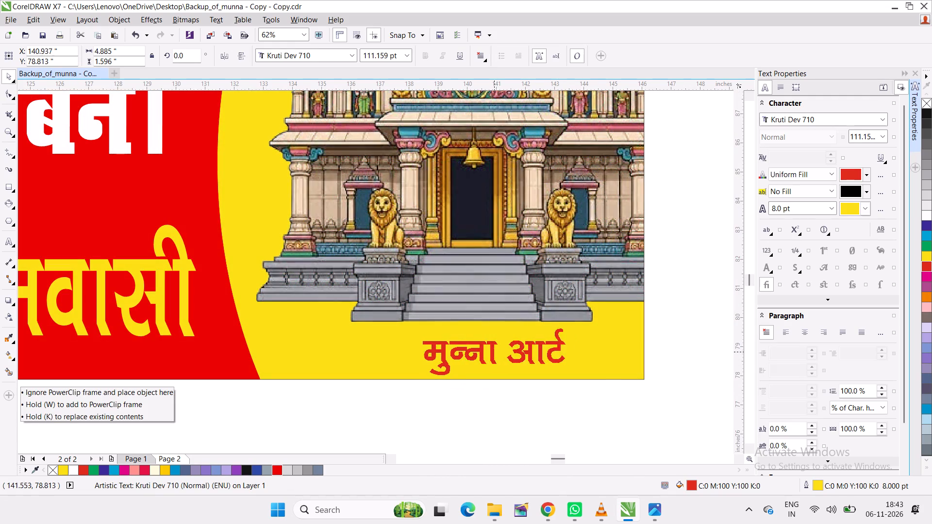
{"action": "left_click_drag", "start_coordinate": [494, 352], "coordinate": [492, 355]}
{"action": "left_click", "coordinate": [487, 403]}
Stretch the मुन्ना आर्ट text horizontally to about 5.99 inches wide, keeping its height.
{"action": "scroll", "coordinate": [444, 375], "scroll_direction": "down", "scroll_amount": 1}
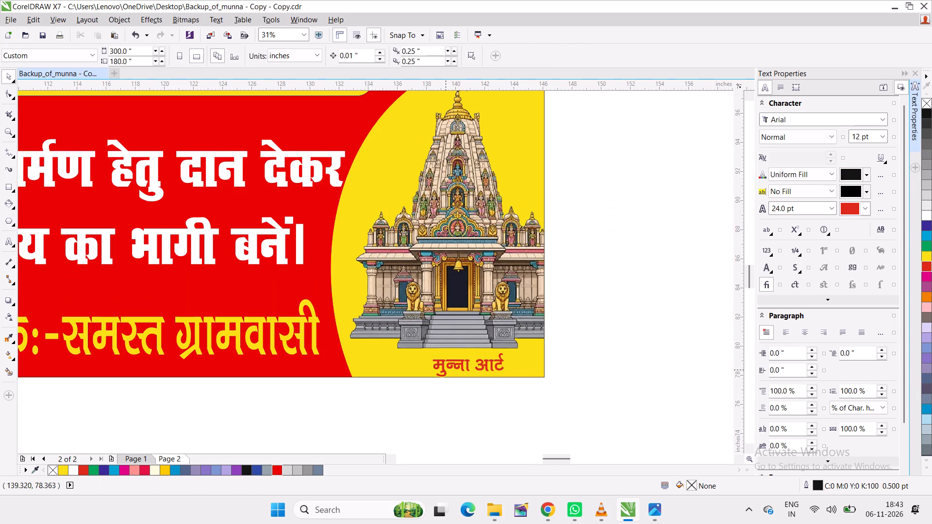
{"action": "scroll", "coordinate": [446, 370], "scroll_direction": "down", "scroll_amount": 1}
{"action": "scroll", "coordinate": [192, 372], "scroll_direction": "down", "scroll_amount": 1}
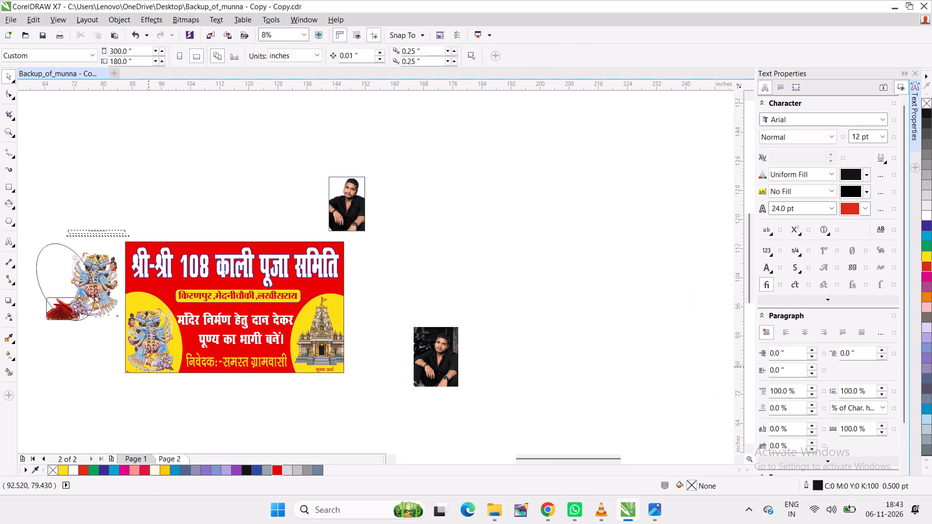
{"action": "scroll", "coordinate": [295, 368], "scroll_direction": "up", "scroll_amount": 2}
{"action": "left_click", "coordinate": [399, 374]}
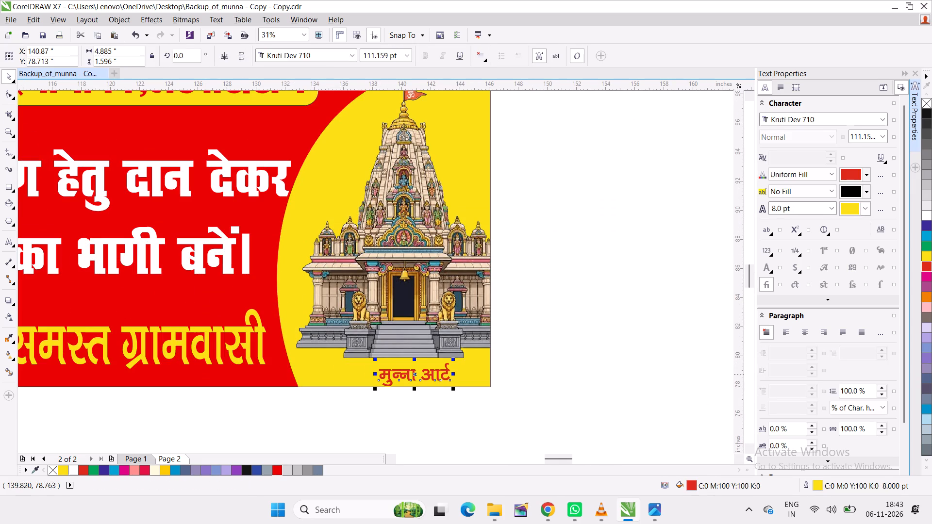
{"action": "left_click_drag", "start_coordinate": [452, 375], "coordinate": [465, 374]}
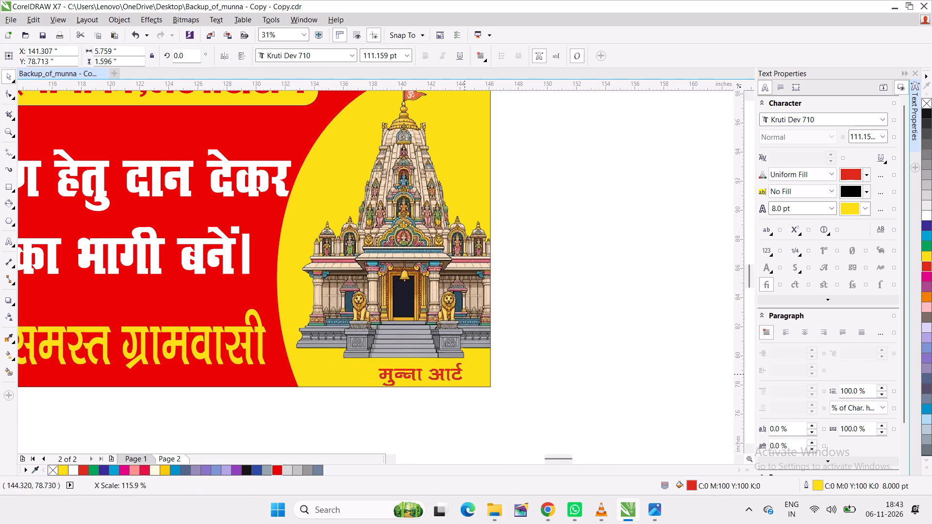
{"action": "left_click_drag", "start_coordinate": [465, 374], "coordinate": [467, 377]}
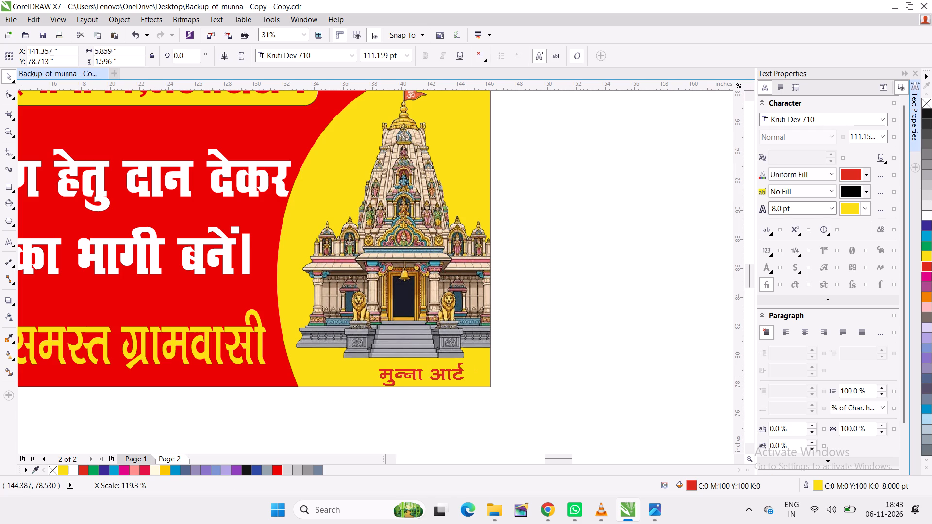
{"action": "left_click_drag", "start_coordinate": [467, 377], "coordinate": [468, 377]}
Change the font of the मुन्ना आर्ट credit below the temple to Kruti Dev 670.
{"action": "scroll", "coordinate": [423, 380], "scroll_direction": "up", "scroll_amount": 3}
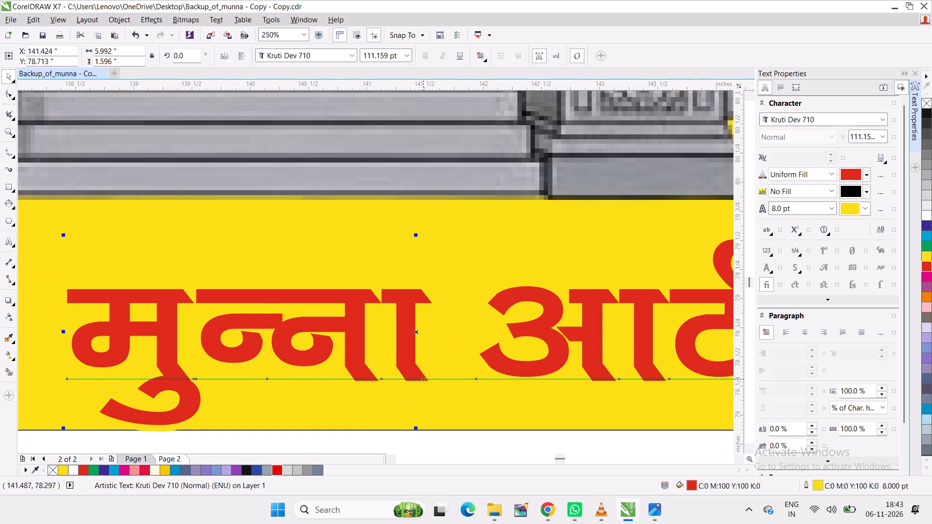
{"action": "double_click", "coordinate": [359, 340]}
{"action": "key", "text": "ctrl+a"}
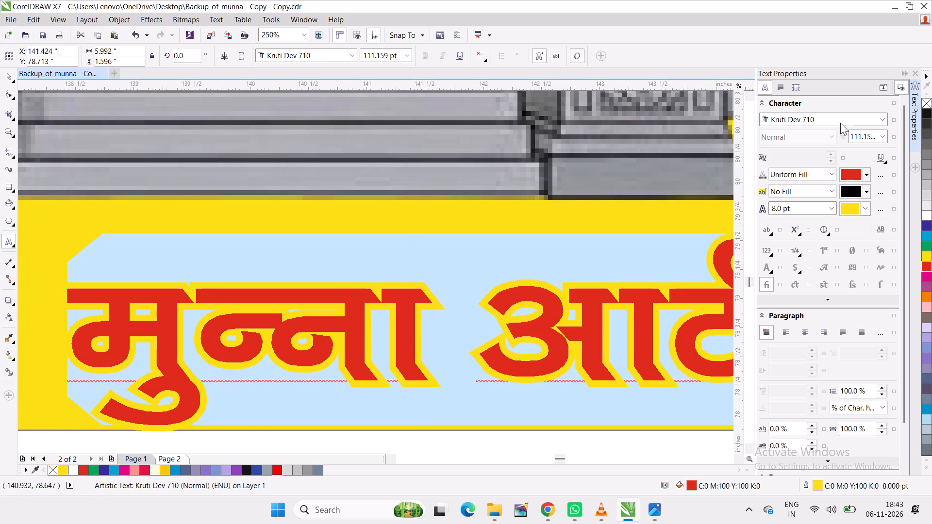
{"action": "left_click", "coordinate": [877, 117]}
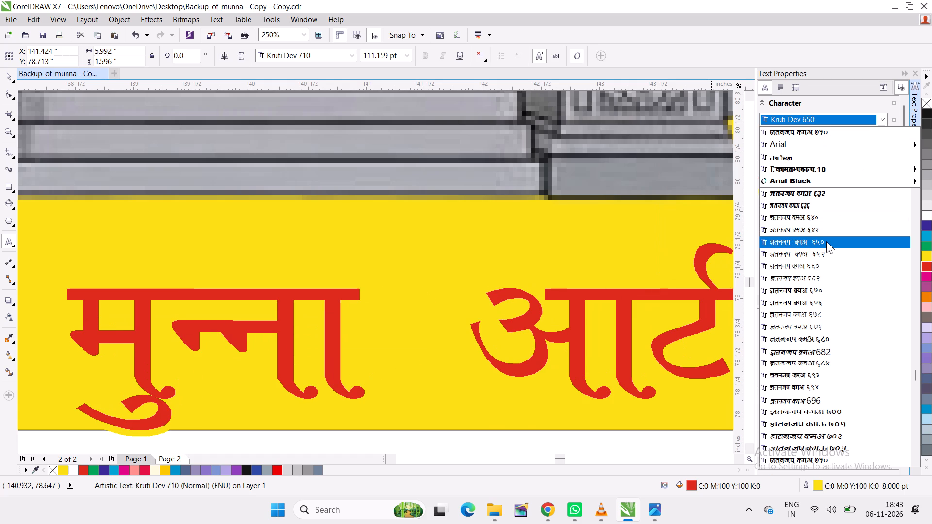
{"action": "left_click", "coordinate": [817, 296]}
{"action": "scroll", "coordinate": [395, 347], "scroll_direction": "down", "scroll_amount": 1}
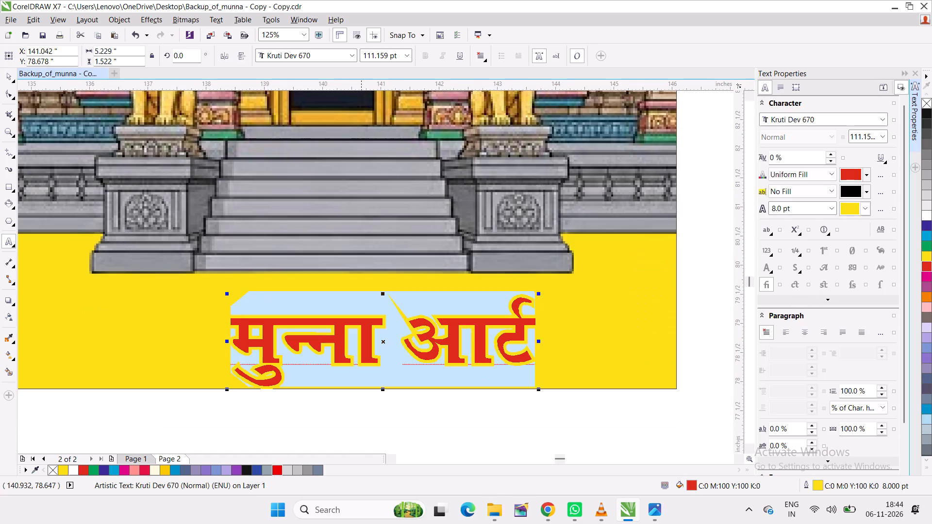
{"action": "left_click", "coordinate": [313, 415]}
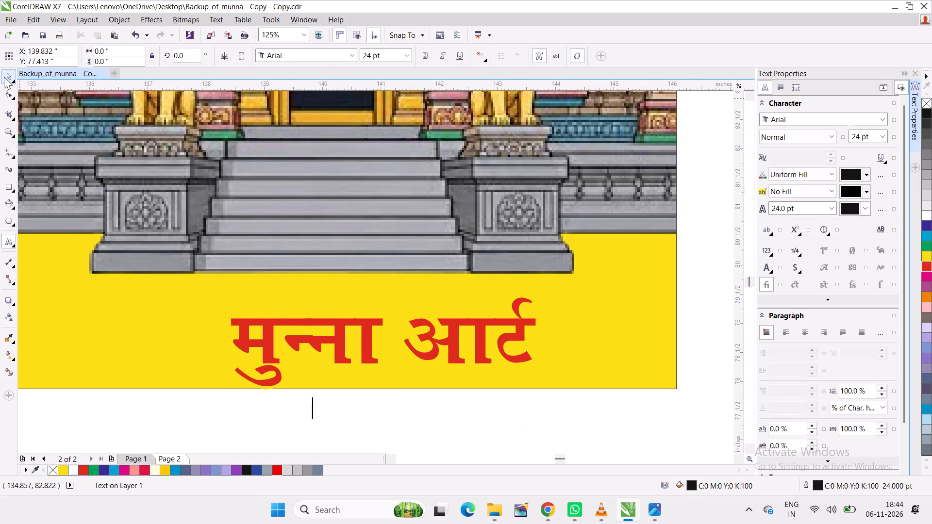
{"action": "left_click", "coordinate": [4, 77]}
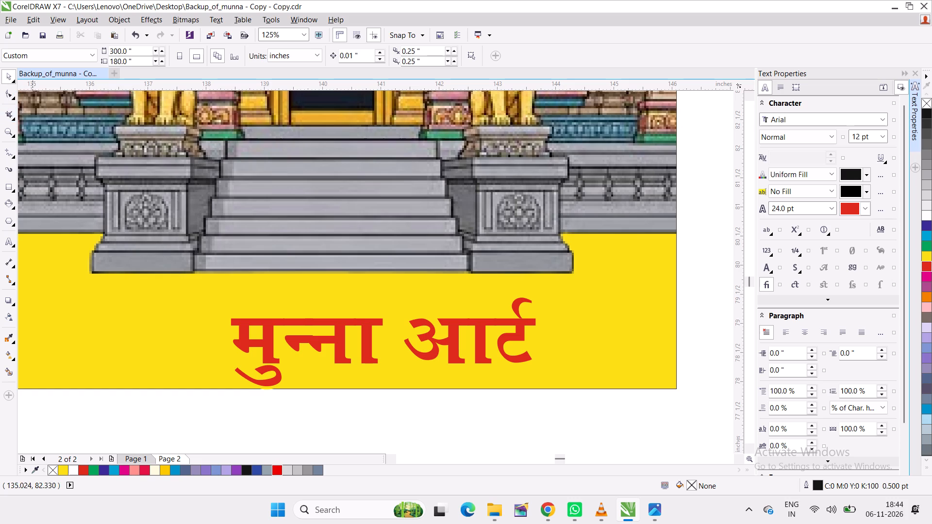
Add a halant mark under the final ट of the मुन्ना आर्ट text, making it मुन्ना आर्ट्.
{"action": "double_click", "coordinate": [527, 337]}
{"action": "key", "text": "grave"}
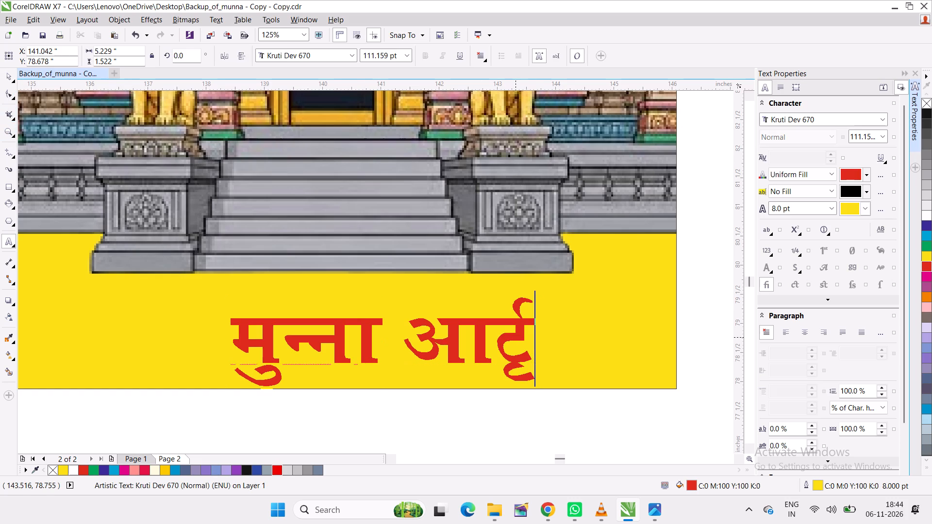
{"action": "key", "text": "BackSpace"}
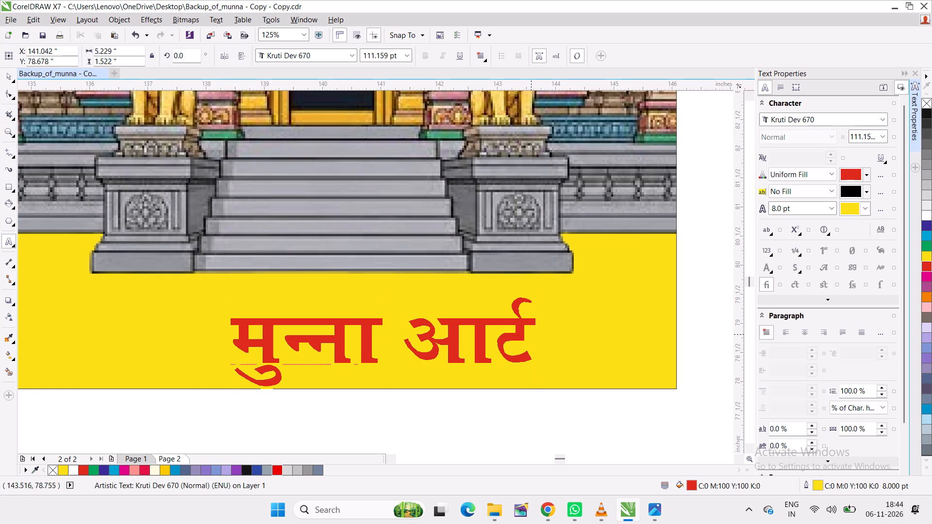
{"action": "key", "text": "shift+asciitilde"}
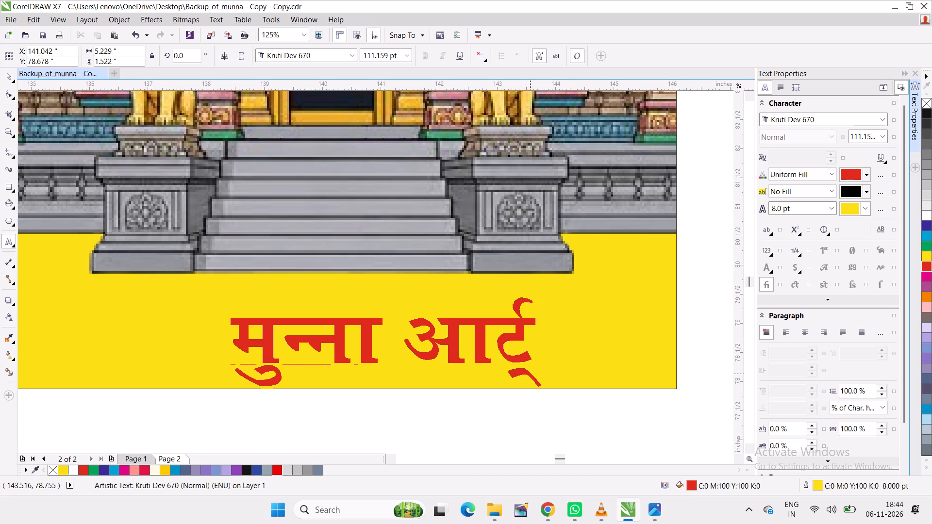
{"action": "left_click", "coordinate": [502, 415]}
{"action": "scroll", "coordinate": [444, 382], "scroll_direction": "down", "scroll_amount": 1}
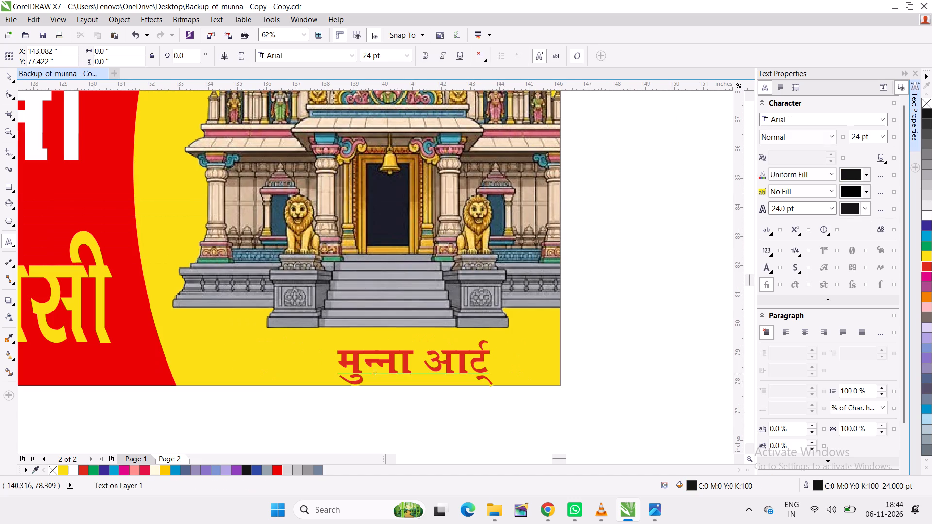
{"action": "left_click", "coordinate": [5, 76]}
Examine the edited credit text up close and within the whole banner layout.
{"action": "left_click", "coordinate": [432, 361]}
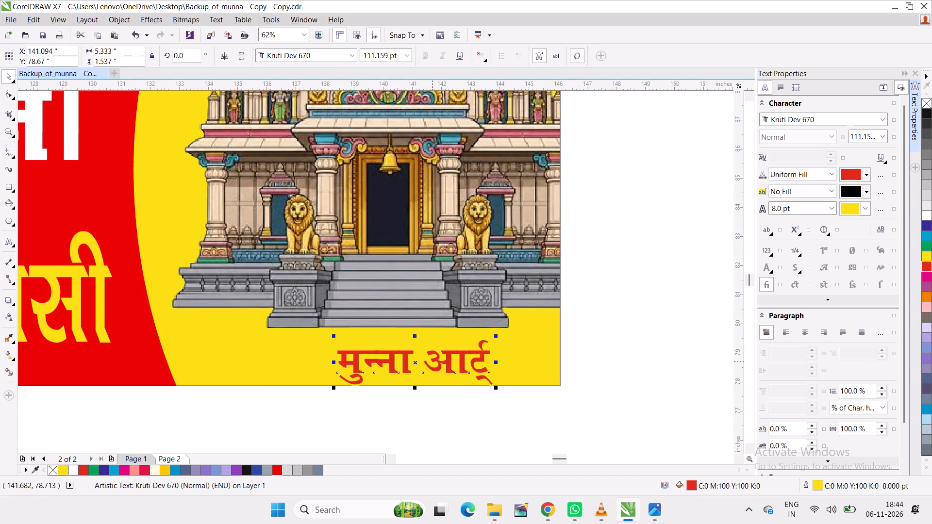
{"action": "left_click", "coordinate": [414, 360]}
{"action": "left_click", "coordinate": [452, 405]}
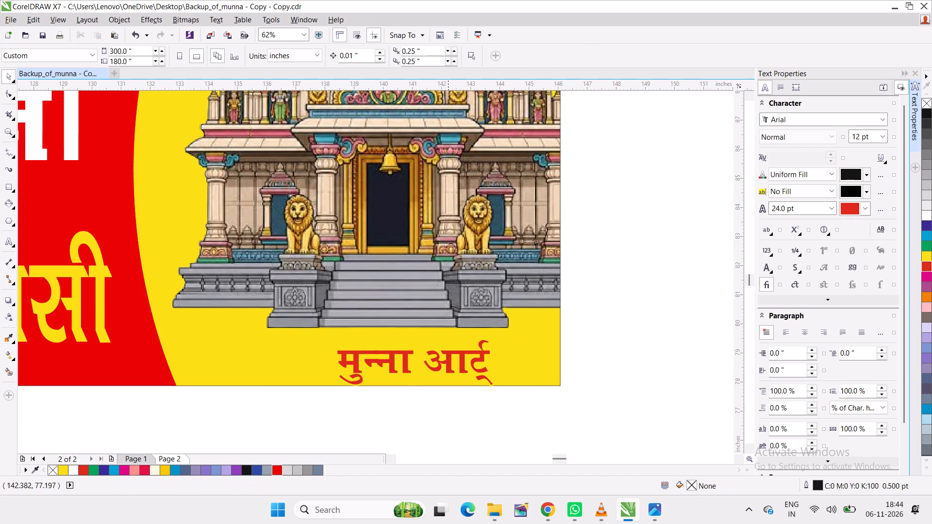
{"action": "scroll", "coordinate": [317, 344], "scroll_direction": "down", "scroll_amount": 2}
{"action": "scroll", "coordinate": [283, 348], "scroll_direction": "up", "scroll_amount": 2}
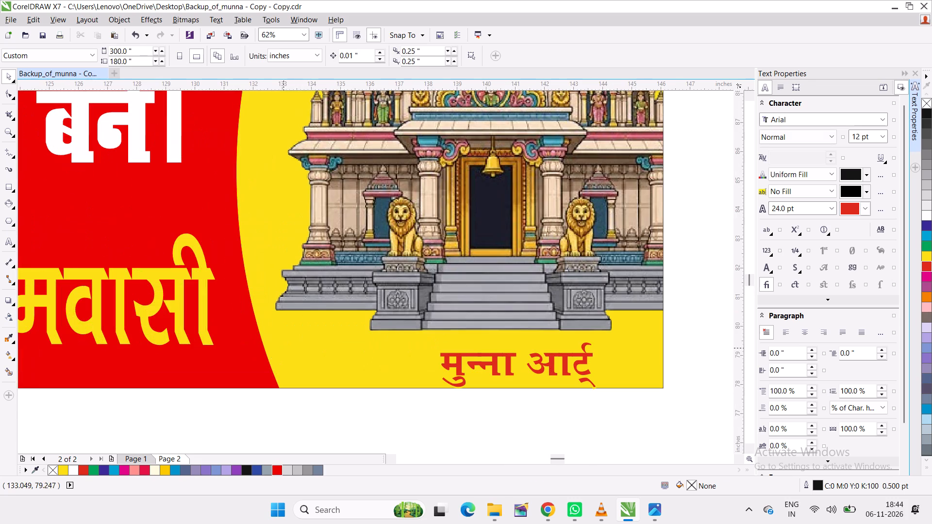
{"action": "scroll", "coordinate": [502, 362], "scroll_direction": "up", "scroll_amount": 3}
{"action": "scroll", "coordinate": [502, 362], "scroll_direction": "down", "scroll_amount": 5}
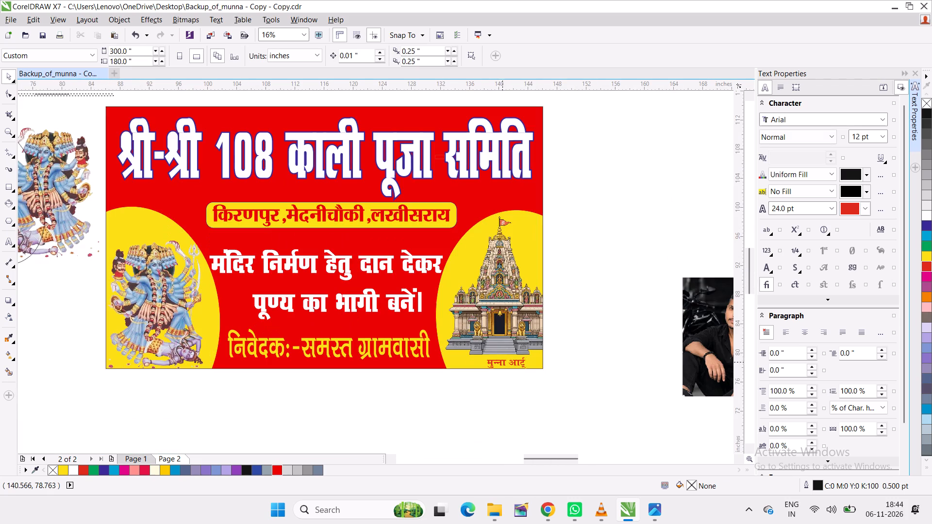
{"action": "scroll", "coordinate": [272, 330], "scroll_direction": "down", "scroll_amount": 1}
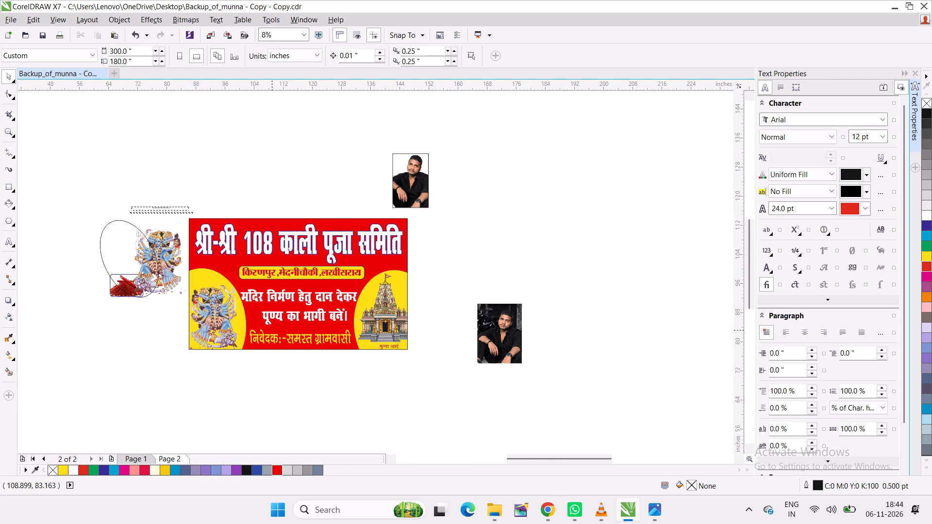
Shrink the मुन्ना आर्ट् text proportionally to about 4.46 × 1.29 inches.
{"action": "scroll", "coordinate": [385, 347], "scroll_direction": "up", "scroll_amount": 5}
{"action": "triple_click", "coordinate": [353, 328]}
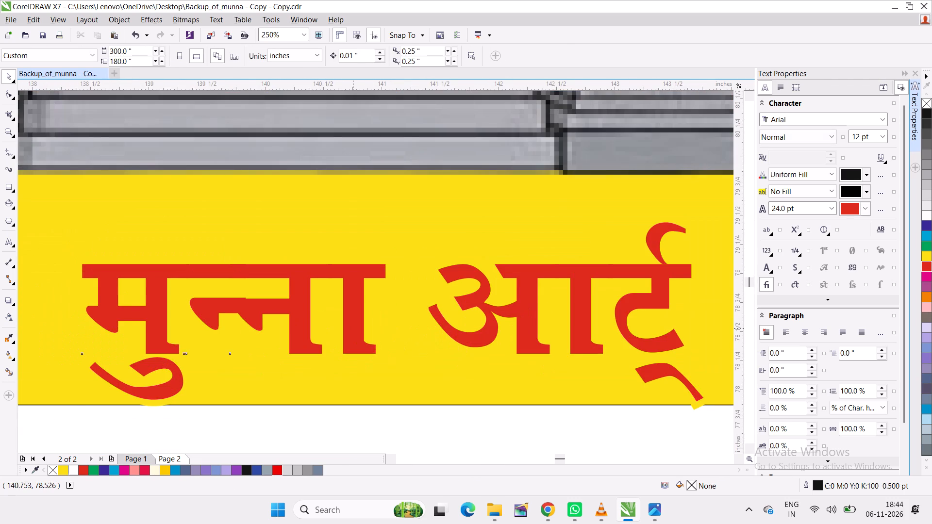
{"action": "key", "text": "ctrl+a"}
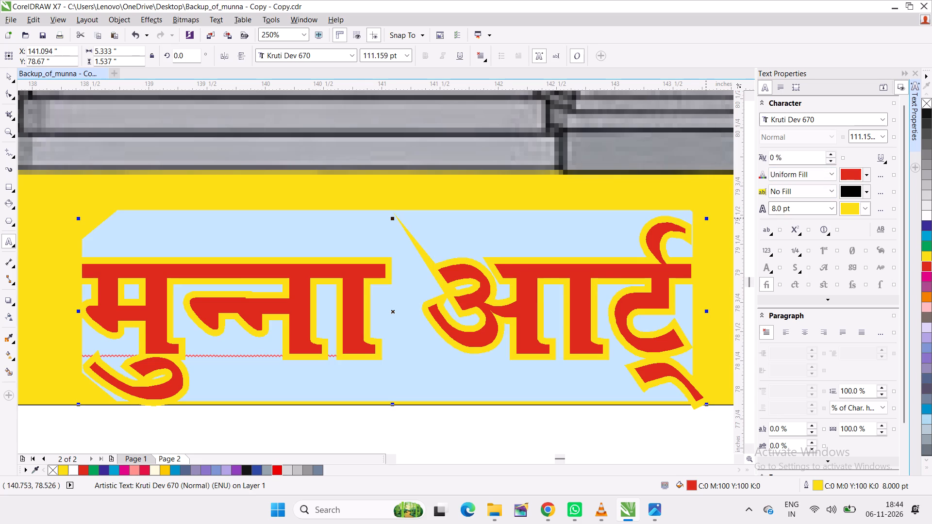
{"action": "left_click_drag", "start_coordinate": [706, 218], "coordinate": [689, 242]}
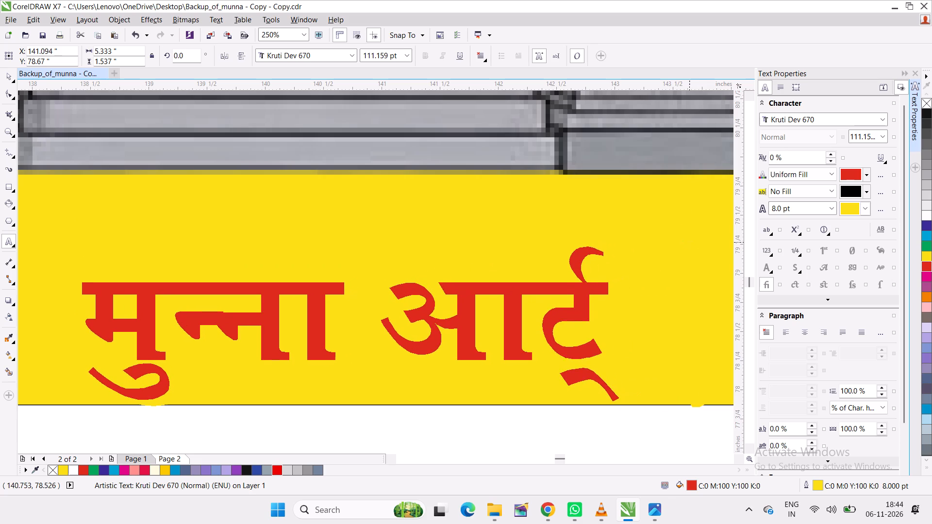
{"action": "left_click_drag", "start_coordinate": [689, 242], "coordinate": [687, 247]}
{"action": "scroll", "coordinate": [136, 308], "scroll_direction": "down", "scroll_amount": 1}
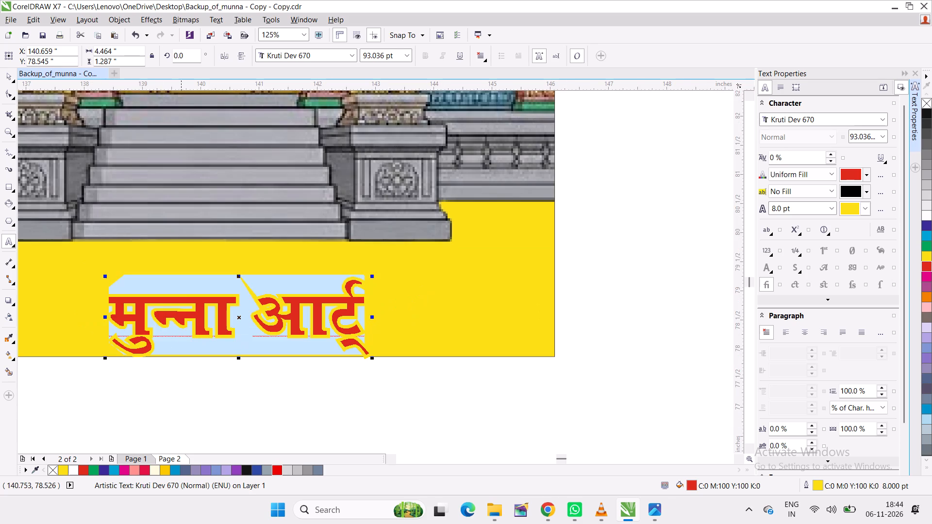
{"action": "left_click", "coordinate": [198, 399]}
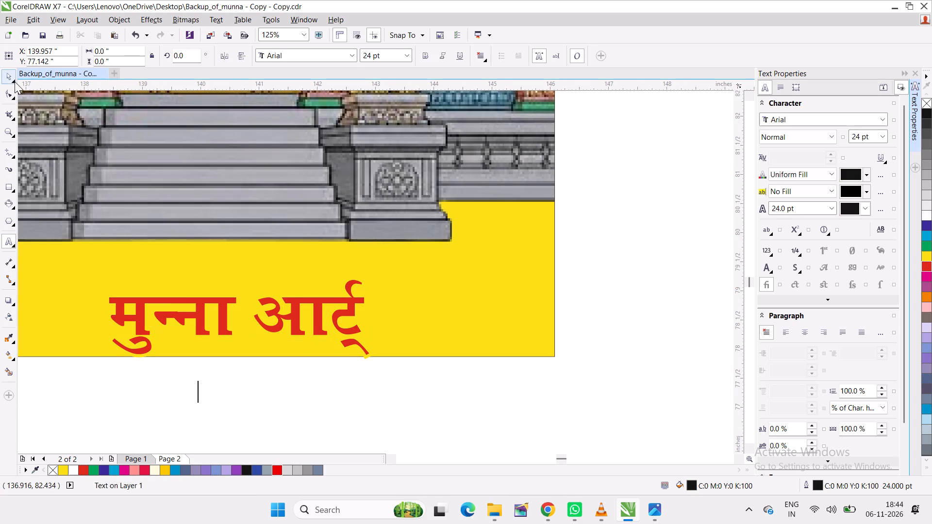
{"action": "left_click", "coordinate": [15, 82]}
{"action": "left_click", "coordinate": [3, 76]}
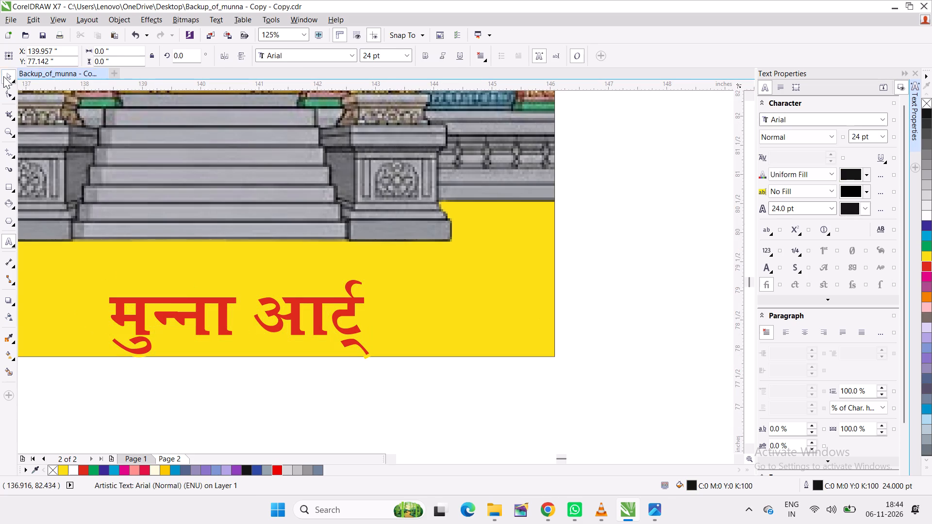
Move the मुन्ना आर्ट् text into the banner's lower-right corner, around X 143.72, Y 78.62 inches.
{"action": "left_click", "coordinate": [211, 328]}
{"action": "left_click_drag", "start_coordinate": [240, 319], "coordinate": [367, 324]}
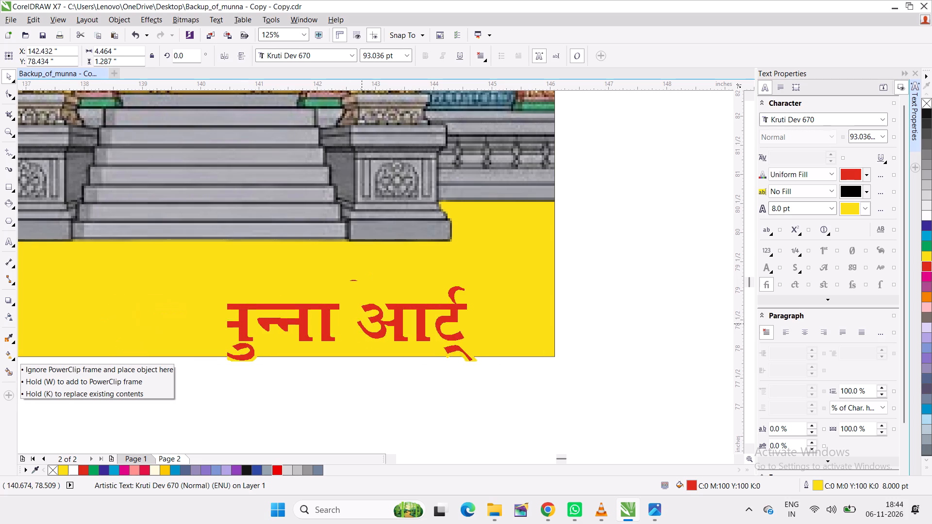
{"action": "left_click_drag", "start_coordinate": [367, 324], "coordinate": [416, 313]}
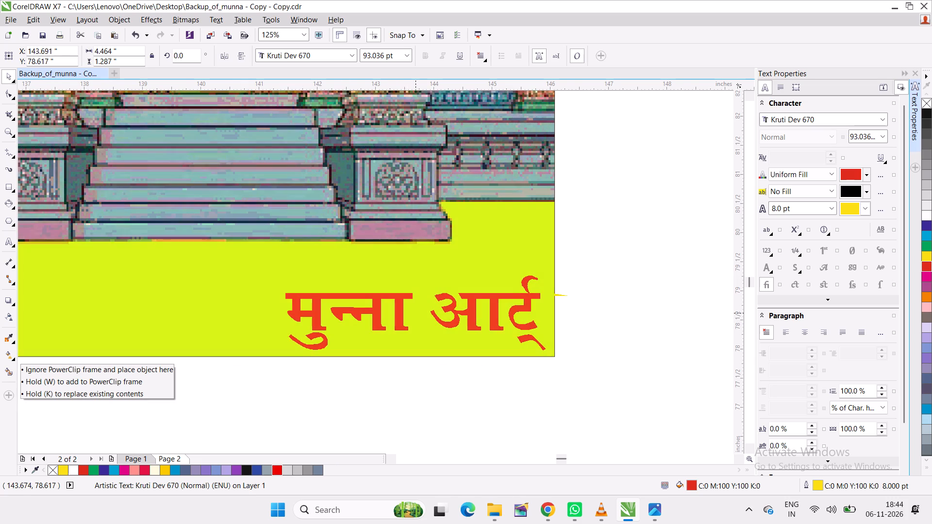
{"action": "left_click_drag", "start_coordinate": [416, 313], "coordinate": [417, 313]}
{"action": "scroll", "coordinate": [363, 354], "scroll_direction": "down", "scroll_amount": 1}
{"action": "left_click", "coordinate": [303, 379]}
{"action": "scroll", "coordinate": [168, 334], "scroll_direction": "down", "scroll_amount": 1}
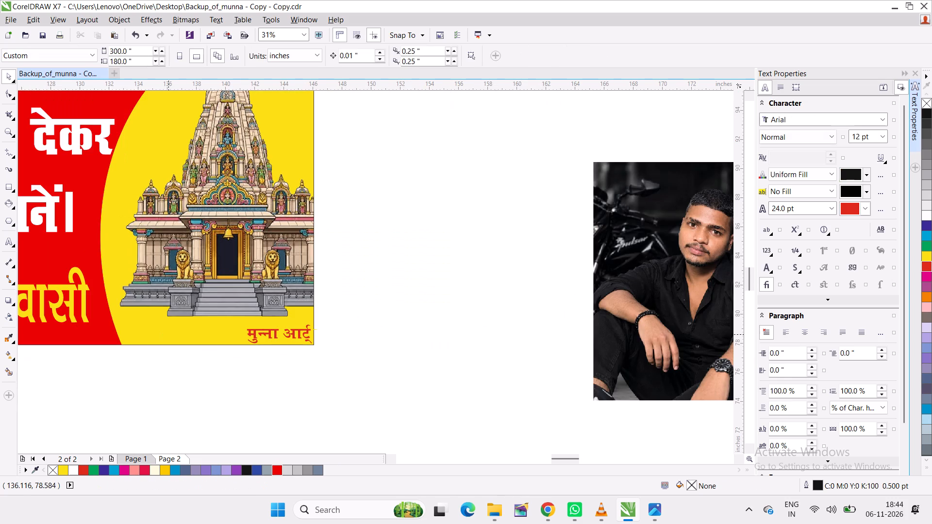
Insert मुद्रकः before मुन्ना आर्ट् so the credit line reads मुद्रकःमुन्ना आर्ट्.
{"action": "left_click_drag", "start_coordinate": [34, 396], "coordinate": [0, 395]}
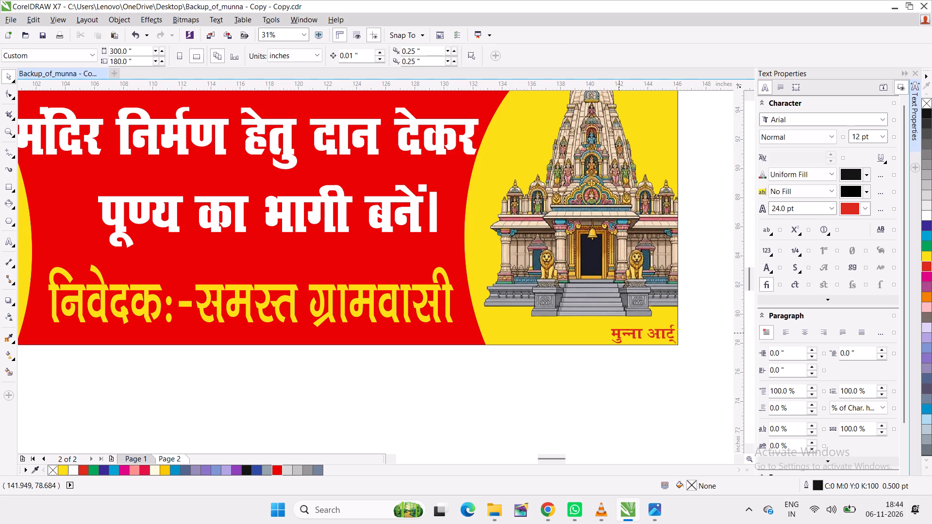
{"action": "double_click", "coordinate": [619, 332]}
{"action": "left_click", "coordinate": [613, 335]}
{"action": "type", "text": "eq"}
{"action": "type", "text": "nz"}
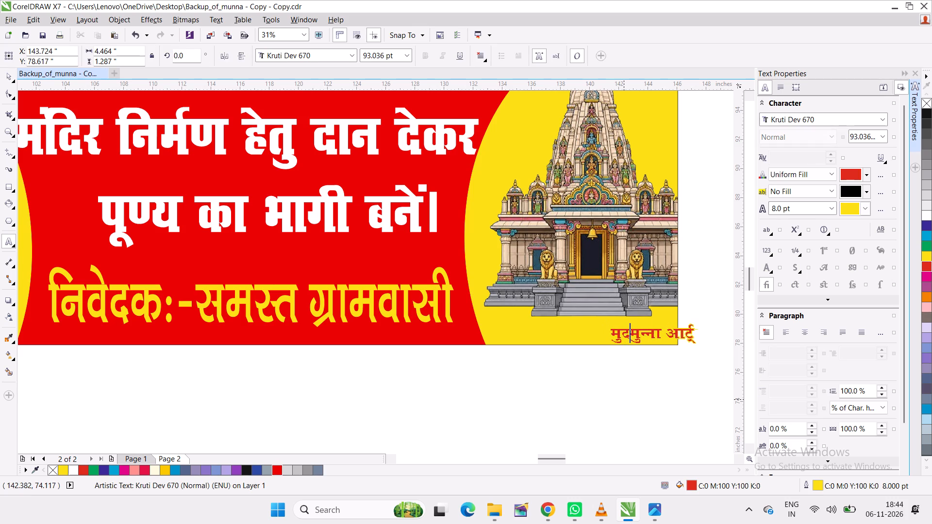
{"action": "type", "text": "d%"}
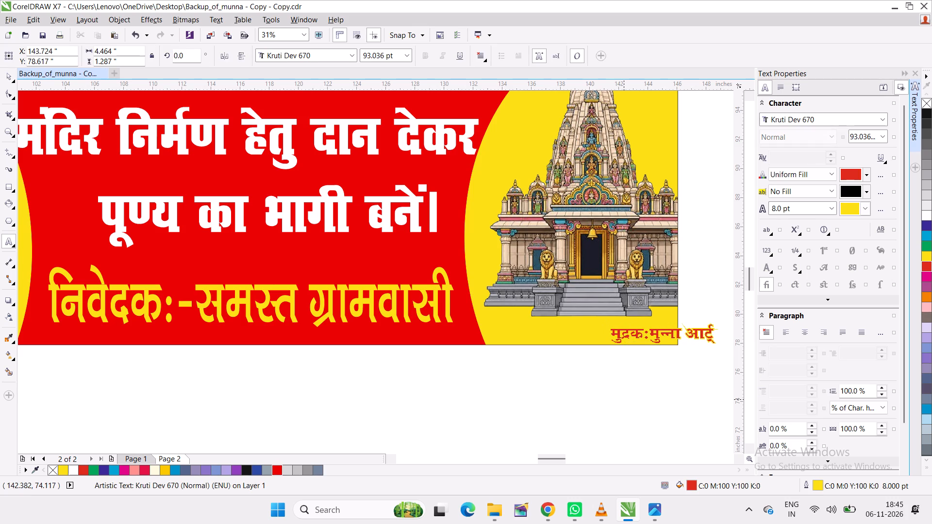
Fit the credit line inside the banner's lower-right corner, moving it to about X 142.92, Y 78.47 and shrinking it to about 6.05 × 1.09 inches.
{"action": "scroll", "coordinate": [680, 335], "scroll_direction": "up", "scroll_amount": 1}
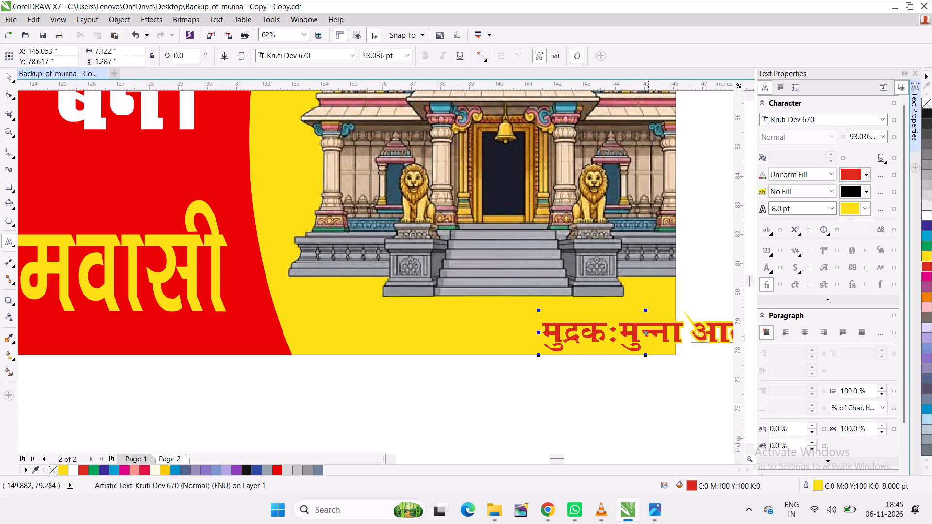
{"action": "left_click_drag", "start_coordinate": [648, 332], "coordinate": [570, 329]}
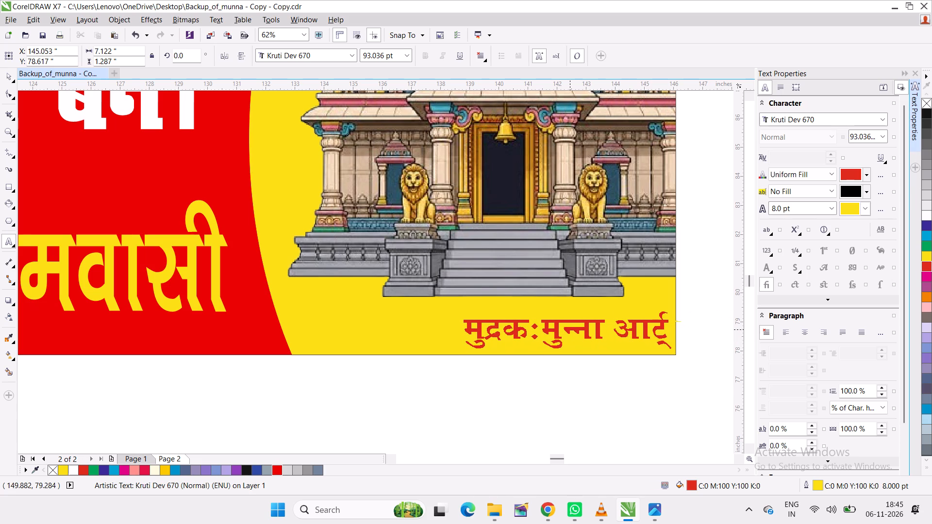
{"action": "left_click_drag", "start_coordinate": [570, 329], "coordinate": [570, 334]}
{"action": "left_click_drag", "start_coordinate": [460, 311], "coordinate": [471, 317]}
{"action": "left_click", "coordinate": [472, 360]}
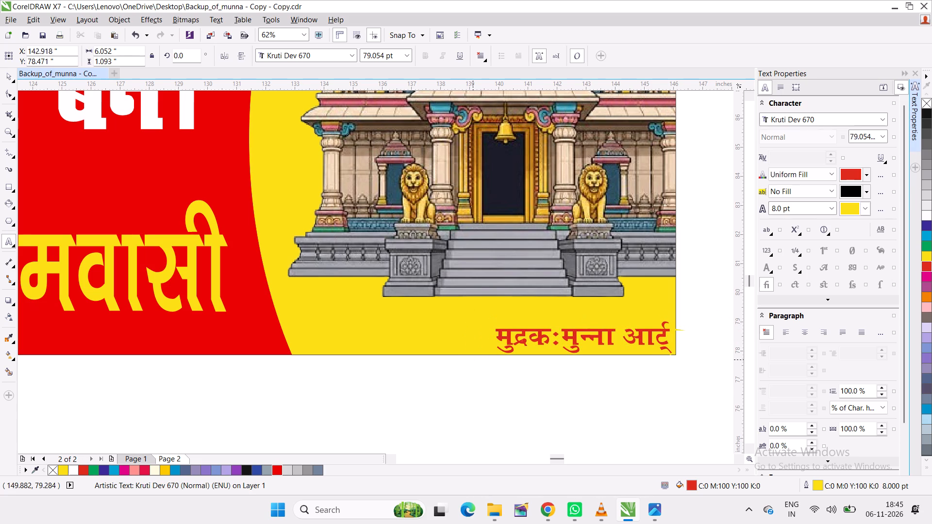
Move the group of five spare objects around the loose Kali image farther from the banner, to about X 68.78, Y 113.52 inches.
{"action": "scroll", "coordinate": [458, 343], "scroll_direction": "down", "scroll_amount": 1}
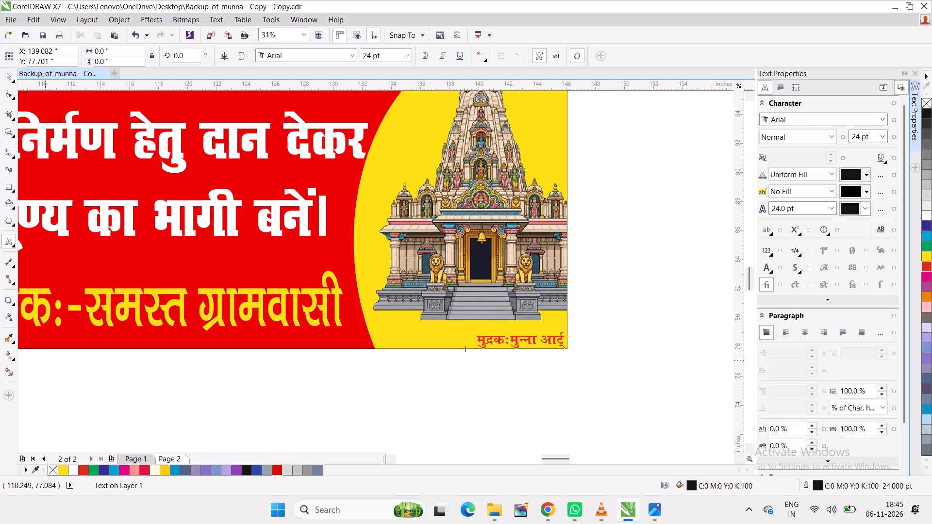
{"action": "left_click_drag", "start_coordinate": [44, 367], "coordinate": [0, 361]}
{"action": "scroll", "coordinate": [229, 276], "scroll_direction": "down", "scroll_amount": 2}
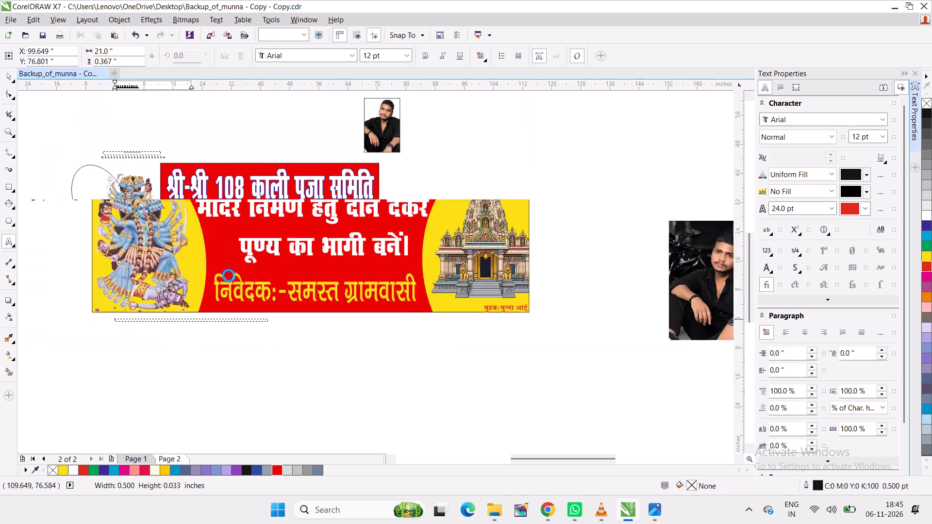
{"action": "left_click", "coordinate": [6, 76]}
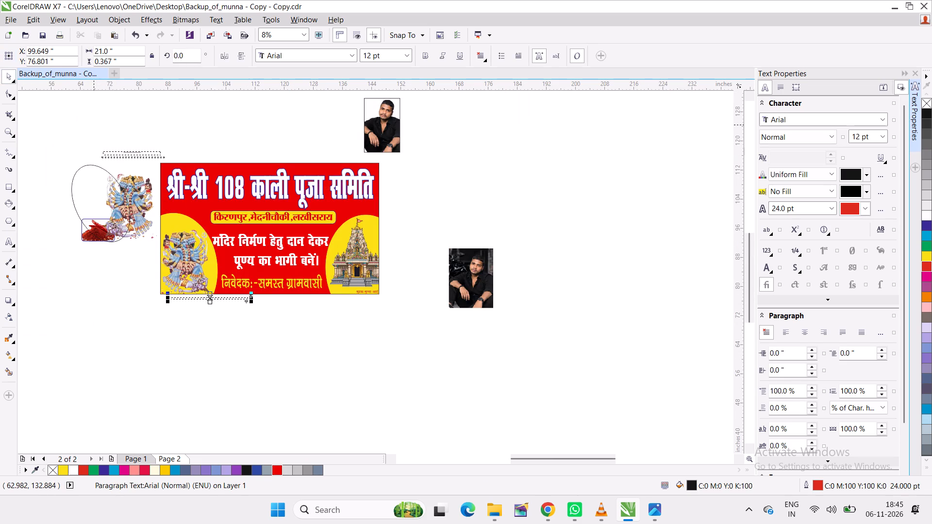
{"action": "left_click_drag", "start_coordinate": [175, 144], "coordinate": [48, 269]}
{"action": "left_click_drag", "start_coordinate": [116, 200], "coordinate": [96, 167]}
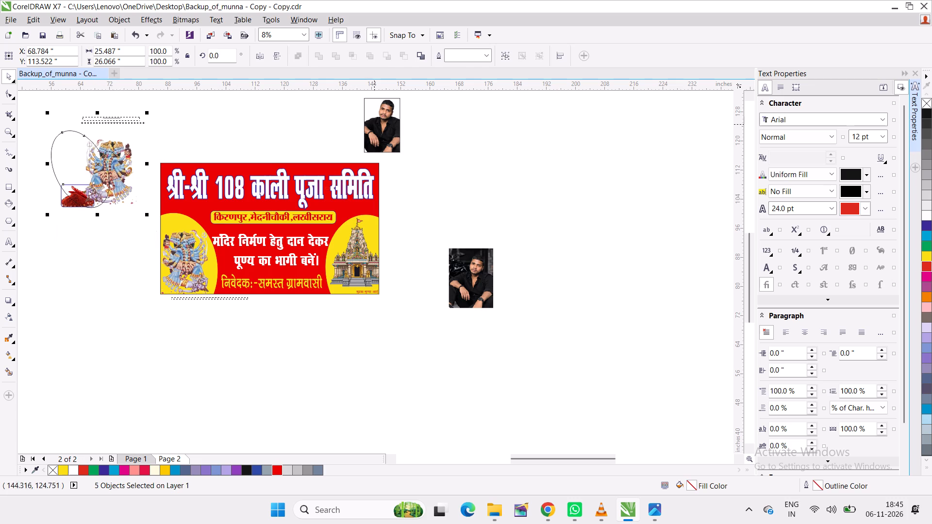
Move the two portrait photos farther away from the banner's right side.
{"action": "left_click_drag", "start_coordinate": [378, 125], "coordinate": [476, 141]}
{"action": "left_click_drag", "start_coordinate": [472, 280], "coordinate": [549, 258]}
{"action": "left_click", "coordinate": [456, 276]}
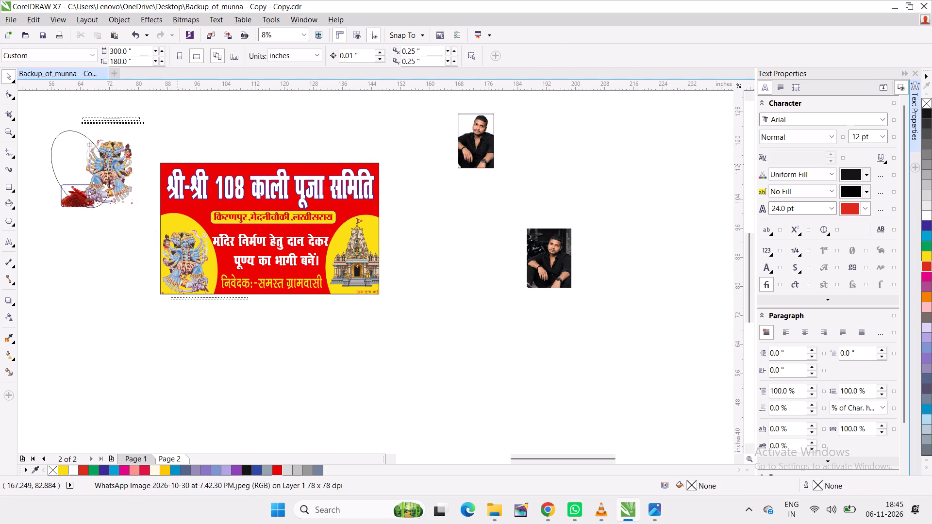
Move the whole ten-object banner down and to the right on Page 2, to about X 131.92, Y 82.52 inches.
{"action": "left_click_drag", "start_coordinate": [153, 153], "coordinate": [414, 319]}
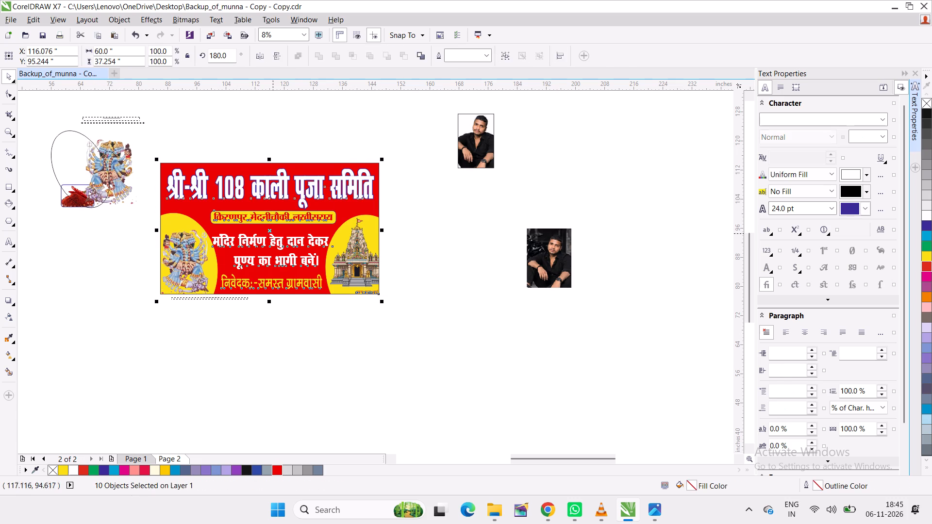
{"action": "left_click_drag", "start_coordinate": [267, 226], "coordinate": [327, 275]}
Save the document with the repositioned banner and clear the selection.
{"action": "scroll", "coordinate": [323, 280], "scroll_direction": "up", "scroll_amount": 1}
{"action": "key", "text": "ctrl+s"}
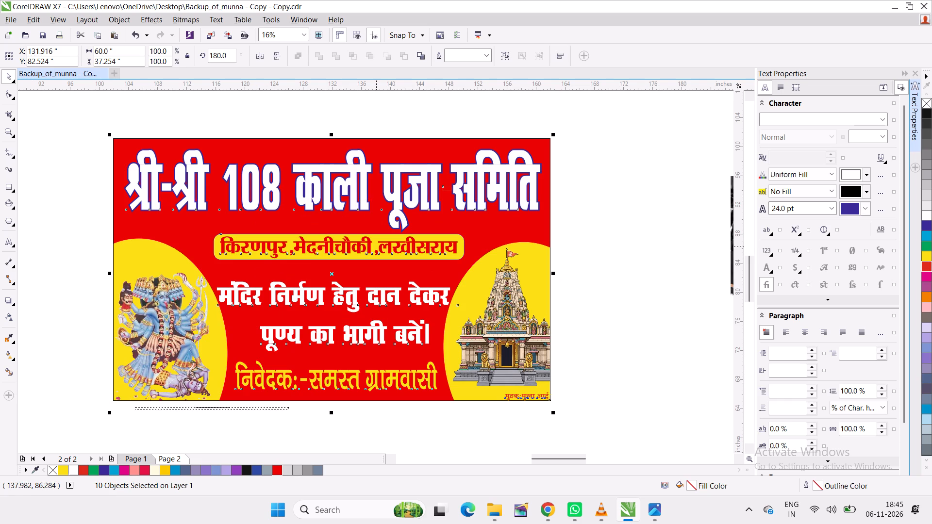
{"action": "key", "text": "ctrl+s"}
{"action": "key", "text": "ctrl+s"}
{"action": "key", "text": "ctrl+s"}
{"action": "key", "text": "ctrl+s"}
{"action": "key", "text": "ctrl+s"}
{"action": "left_click", "coordinate": [589, 249], "text": "ctrl"}
{"action": "key", "text": "ctrl+s"}
{"action": "key", "text": "ctrl+s"}
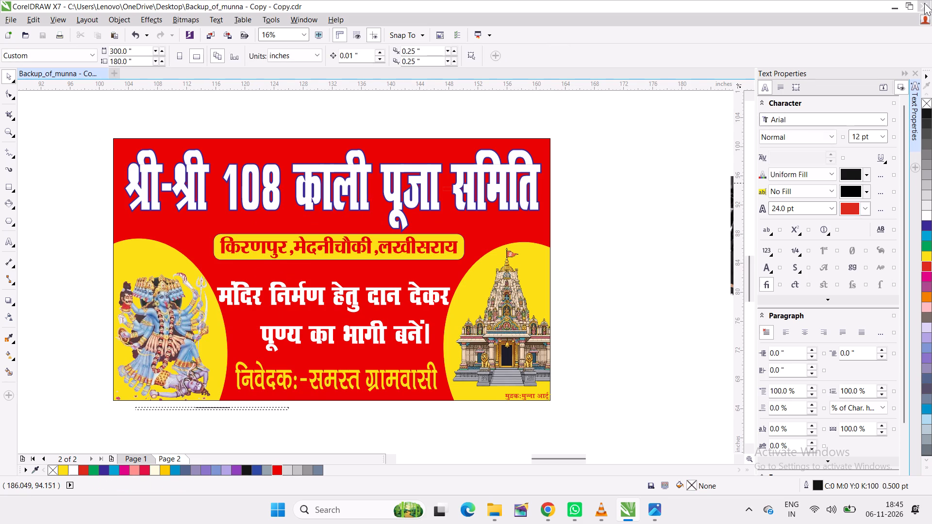
Copy all ten objects of the Kali Puja banner and save the document again.
{"action": "left_click_drag", "start_coordinate": [88, 115], "coordinate": [588, 430]}
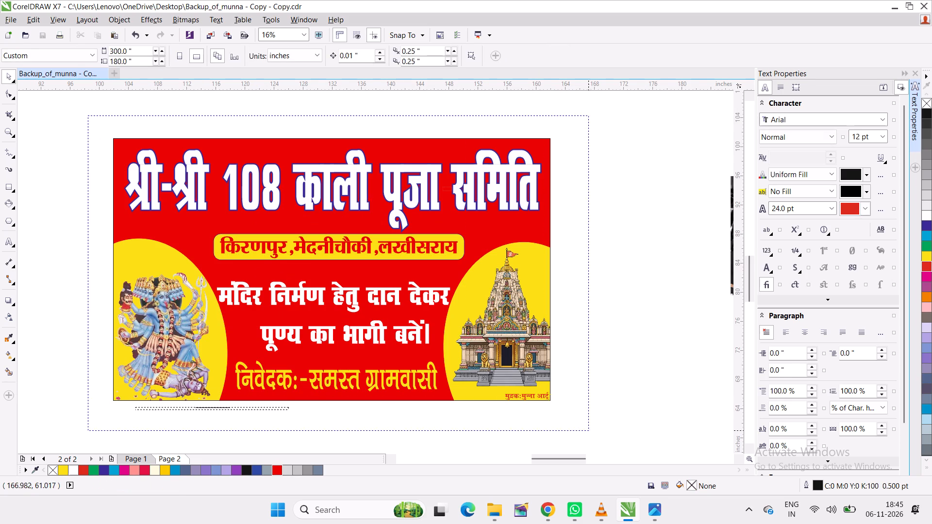
{"action": "left_click_drag", "start_coordinate": [588, 430], "coordinate": [590, 430]}
{"action": "key", "text": "ctrl+c"}
{"action": "key", "text": "ctrl+s"}
{"action": "key", "text": "ctrl+s"}
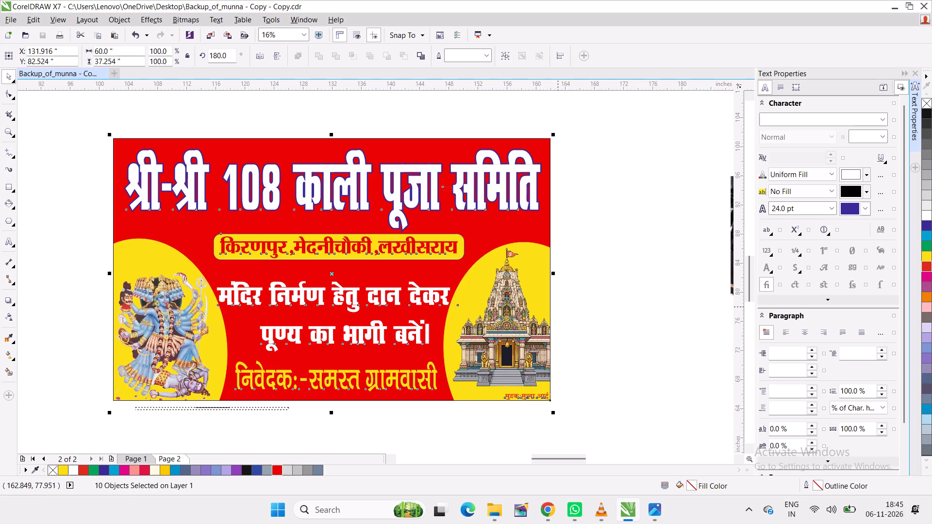
{"action": "key", "text": "ctrl+s"}
{"action": "key", "text": "ctrl+s"}
Close CorelDRAW and the Downloads window to get back to the desktop.
{"action": "left_click", "coordinate": [920, 0]}
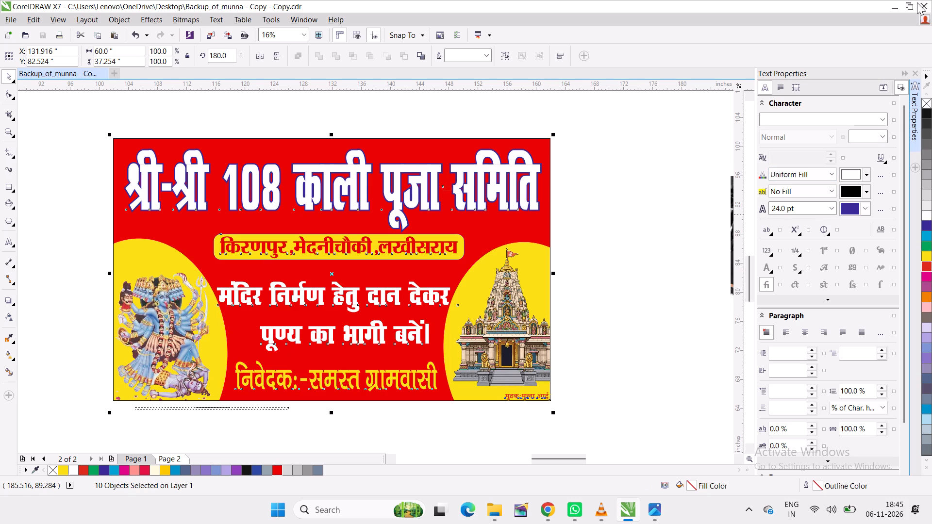
{"action": "left_click", "coordinate": [923, 7]}
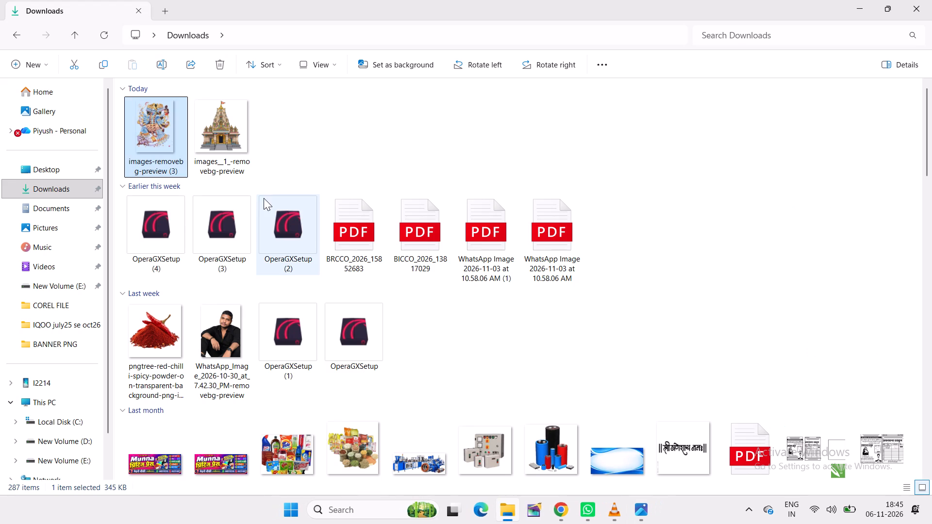
{"action": "left_click", "coordinate": [931, 0]}
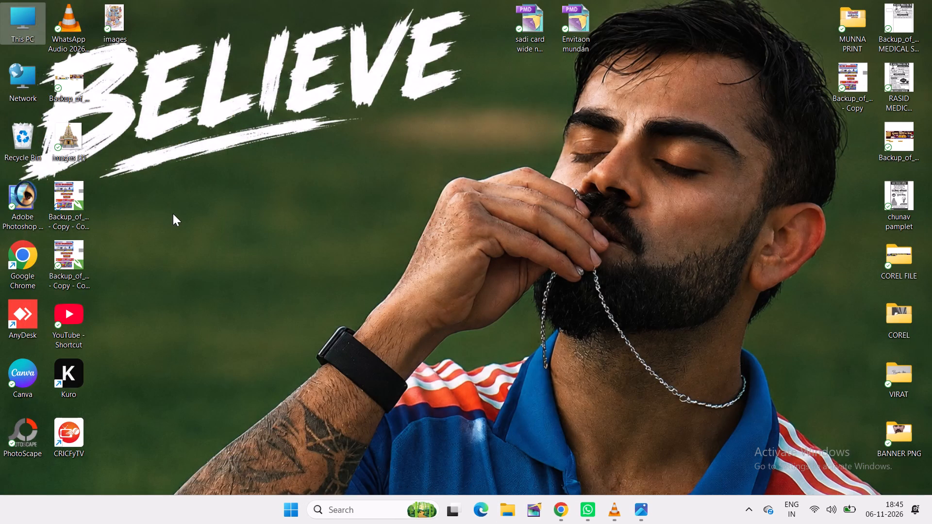
Reopen the Backup_of_munna - Copy - Copy file from the desktop, check the banner on Page 2, and close CorelDRAW.
{"action": "left_click", "coordinate": [173, 213]}
{"action": "double_click", "coordinate": [53, 194]}
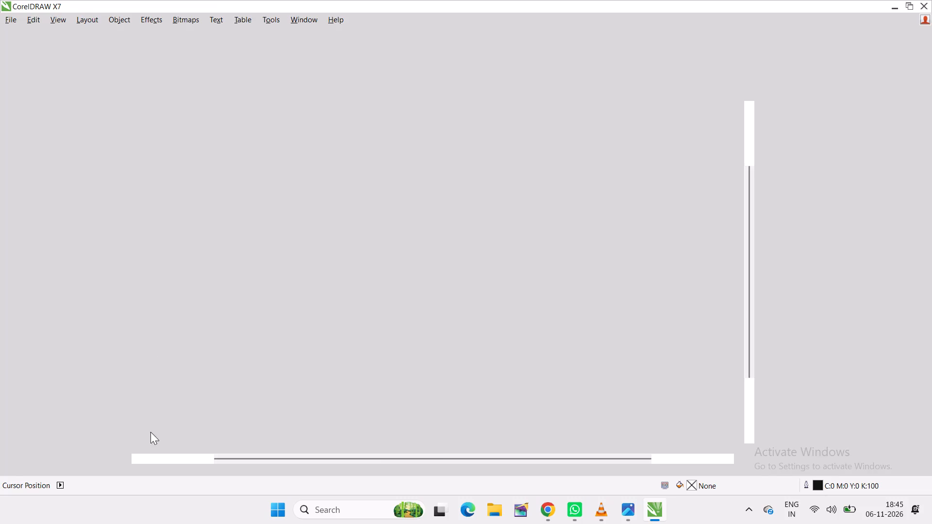
{"action": "left_click", "coordinate": [179, 459]}
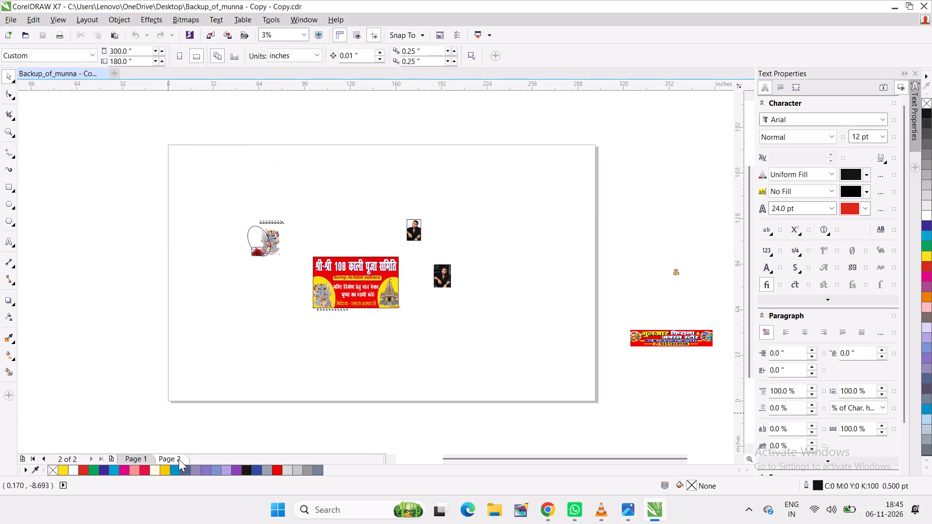
{"action": "left_click", "coordinate": [928, 2]}
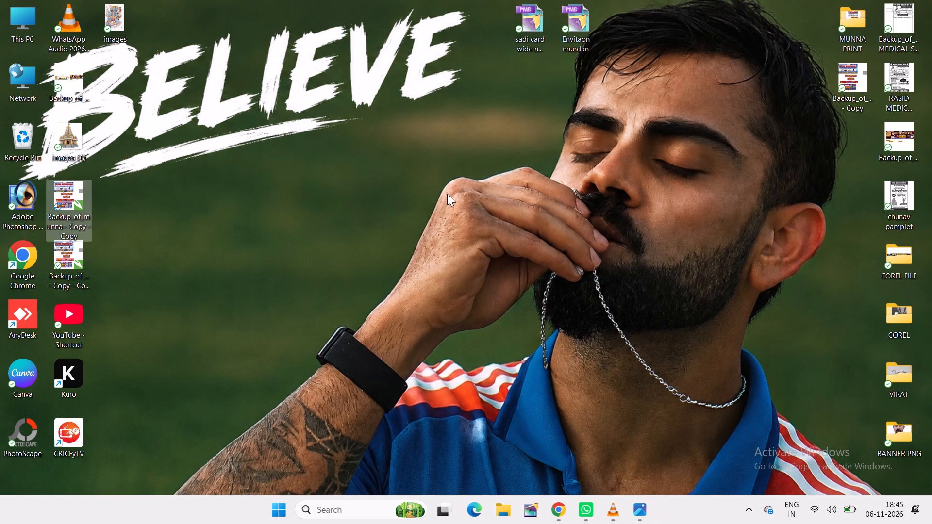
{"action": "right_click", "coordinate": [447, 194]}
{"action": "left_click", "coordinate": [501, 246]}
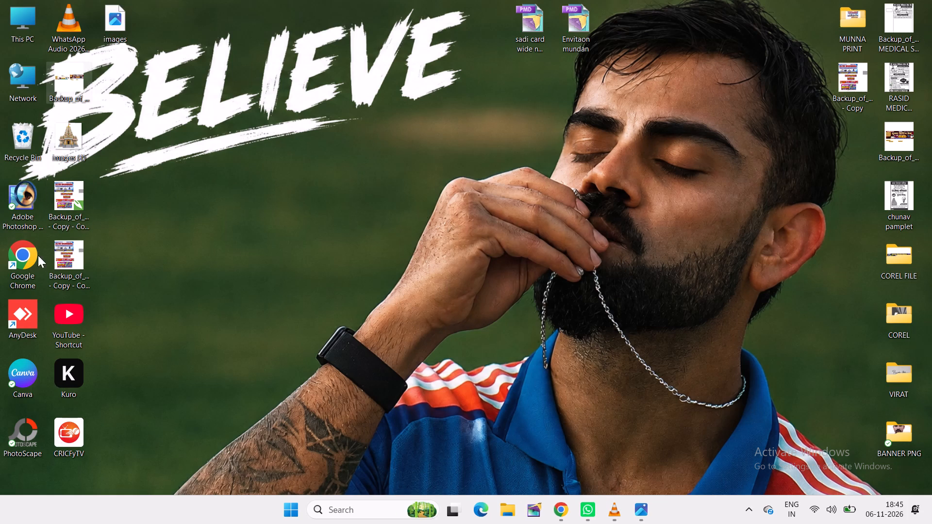
Launch Kuro from the desktop.
{"action": "triple_click", "coordinate": [67, 365]}
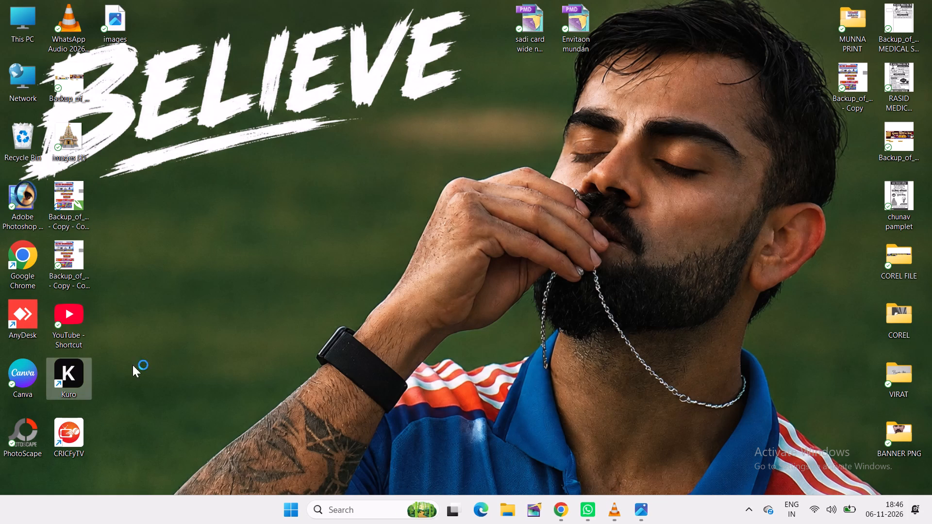
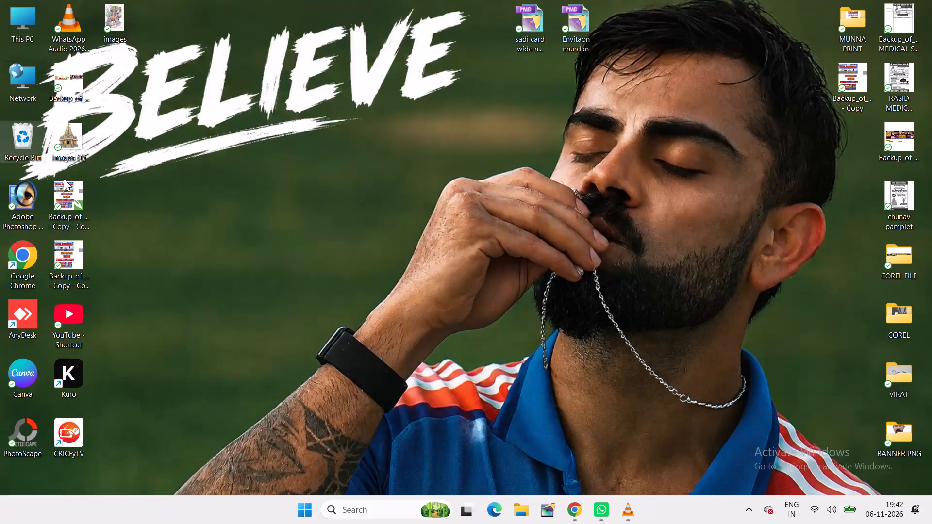
Reopen the Backup_of_munna - Copy - Copy file from the desktop in CorelDRAW and show Page 2.
{"action": "double_click", "coordinate": [70, 192]}
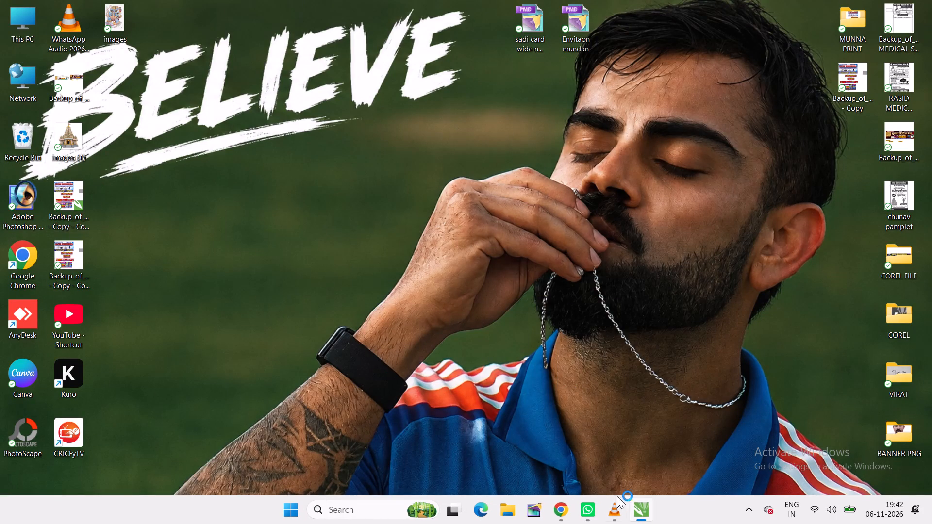
{"action": "left_click", "coordinate": [624, 459]}
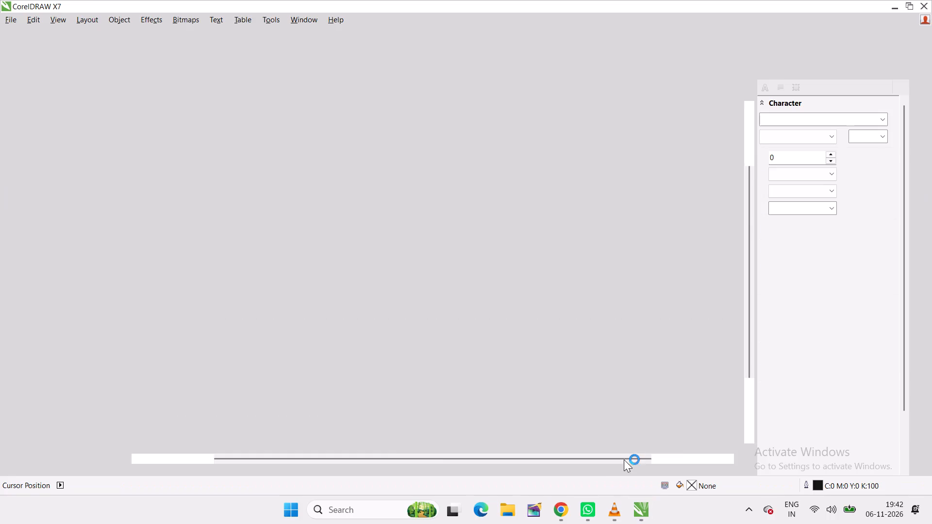
{"action": "left_click", "coordinate": [164, 455]}
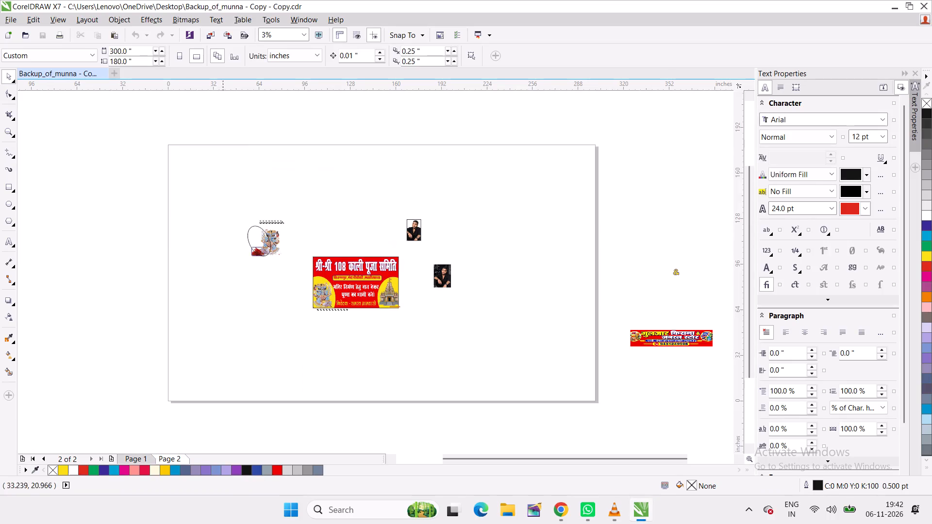
Examine the Kali Puja committee banner on Page 2 as a whole and up close, including its headings, deity and temple pictures.
{"action": "scroll", "coordinate": [354, 274], "scroll_direction": "up", "scroll_amount": 2}
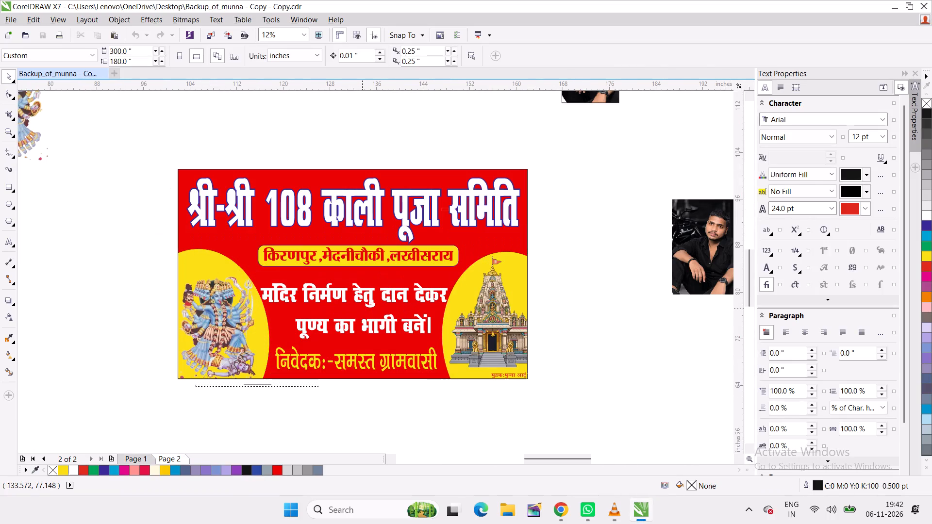
{"action": "scroll", "coordinate": [351, 259], "scroll_direction": "up", "scroll_amount": 1}
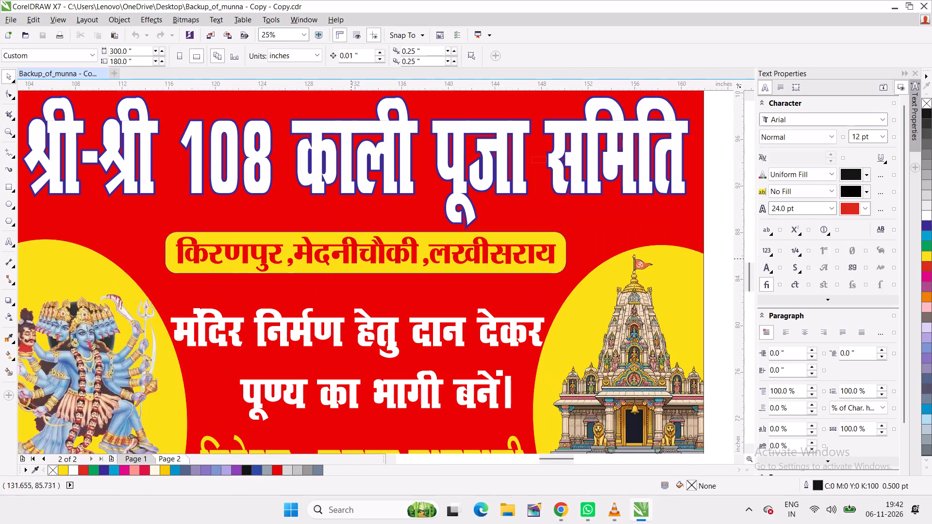
{"action": "scroll", "coordinate": [351, 259], "scroll_direction": "down", "scroll_amount": 1}
{"action": "scroll", "coordinate": [345, 259], "scroll_direction": "up", "scroll_amount": 1}
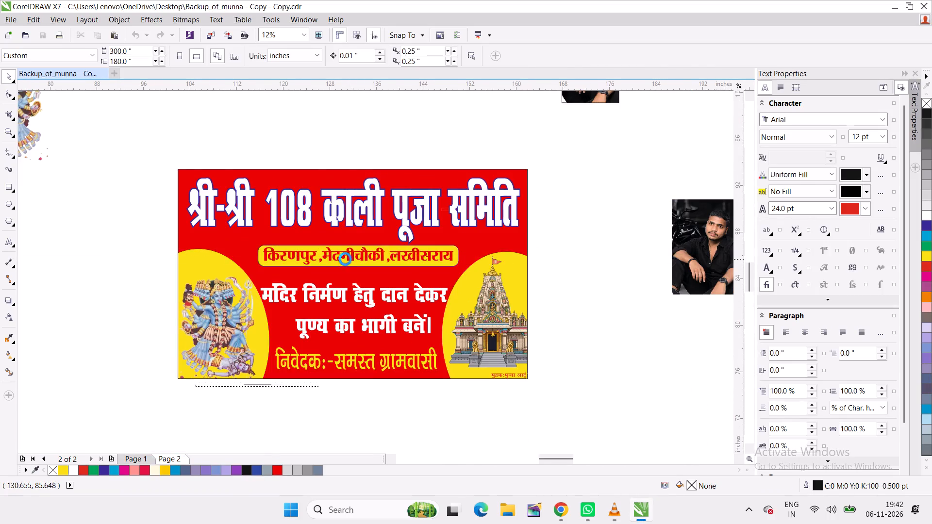
{"action": "scroll", "coordinate": [345, 259], "scroll_direction": "down", "scroll_amount": 1}
{"action": "scroll", "coordinate": [345, 259], "scroll_direction": "up", "scroll_amount": 1}
{"action": "scroll", "coordinate": [345, 259], "scroll_direction": "down", "scroll_amount": 1}
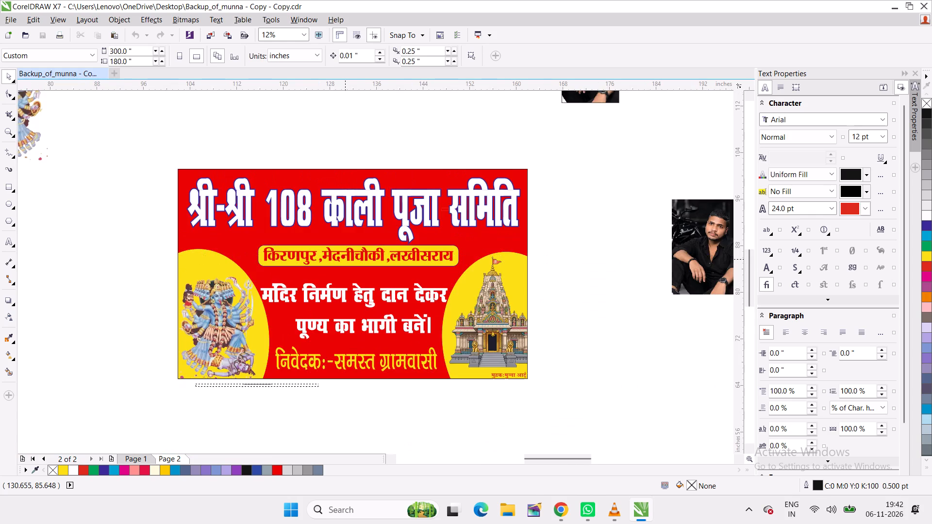
{"action": "scroll", "coordinate": [345, 259], "scroll_direction": "up", "scroll_amount": 1}
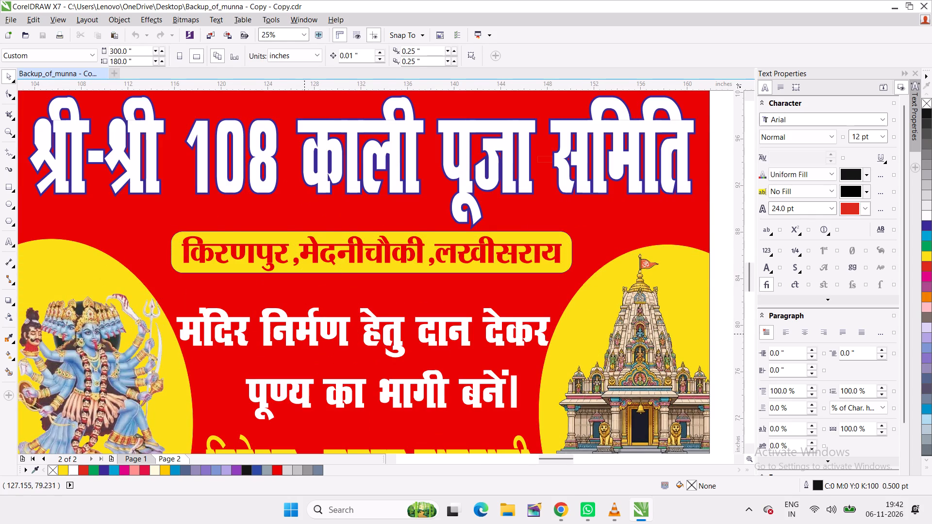
{"action": "scroll", "coordinate": [304, 334], "scroll_direction": "down", "scroll_amount": 1}
{"action": "left_click_drag", "start_coordinate": [285, 435], "coordinate": [286, 453]}
{"action": "left_click_drag", "start_coordinate": [37, 321], "coordinate": [30, 325]}
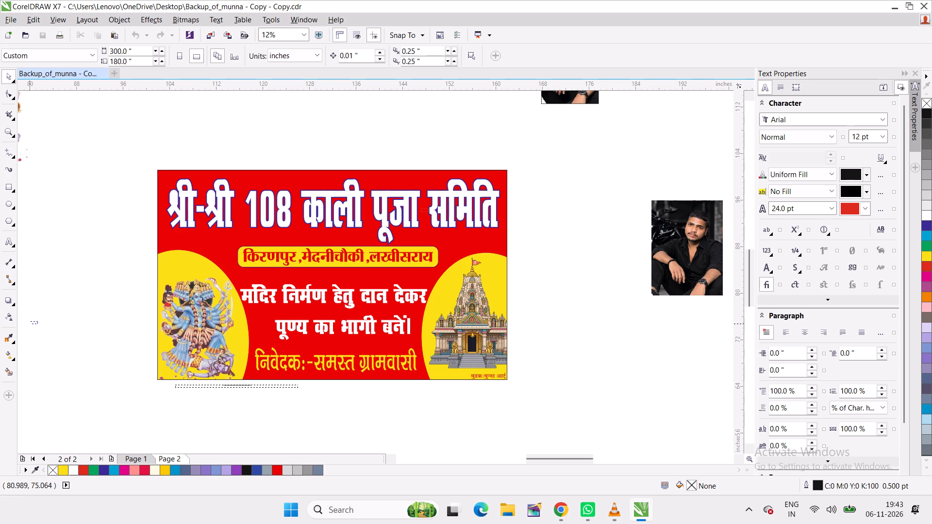
{"action": "left_click_drag", "start_coordinate": [30, 325], "coordinate": [0, 329]}
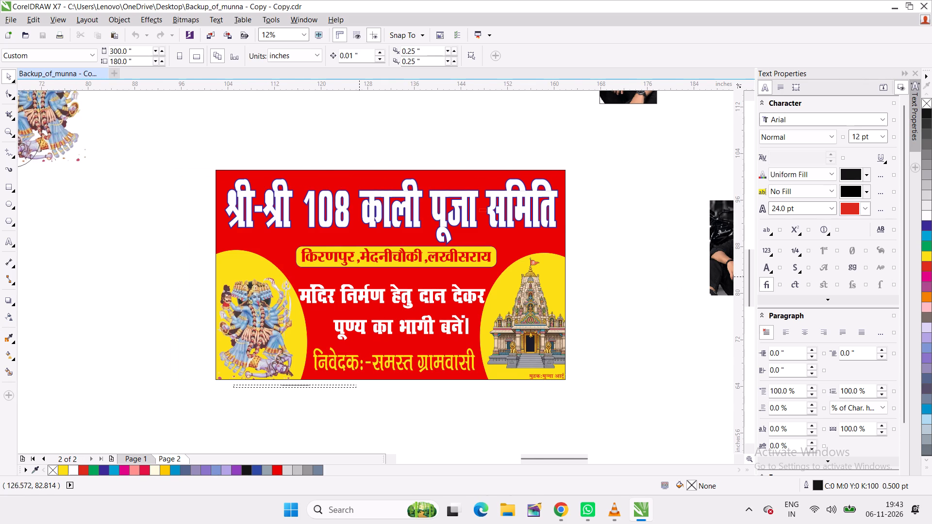
{"action": "scroll", "coordinate": [359, 277], "scroll_direction": "up", "scroll_amount": 1}
{"action": "scroll", "coordinate": [359, 277], "scroll_direction": "down", "scroll_amount": 1}
{"action": "scroll", "coordinate": [359, 277], "scroll_direction": "up", "scroll_amount": 1}
{"action": "scroll", "coordinate": [359, 277], "scroll_direction": "down", "scroll_amount": 1}
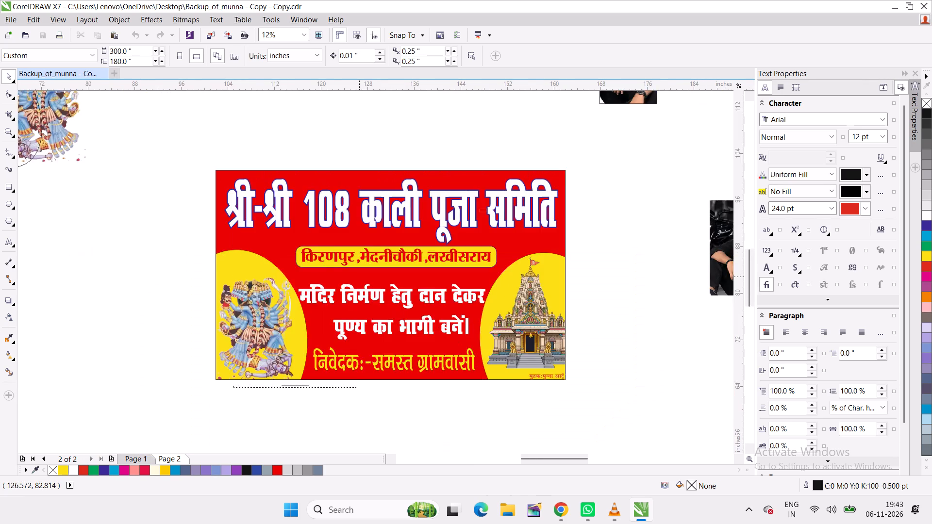
{"action": "scroll", "coordinate": [359, 277], "scroll_direction": "down", "scroll_amount": 1}
{"action": "scroll", "coordinate": [359, 277], "scroll_direction": "up", "scroll_amount": 2}
{"action": "scroll", "coordinate": [359, 277], "scroll_direction": "down", "scroll_amount": 1}
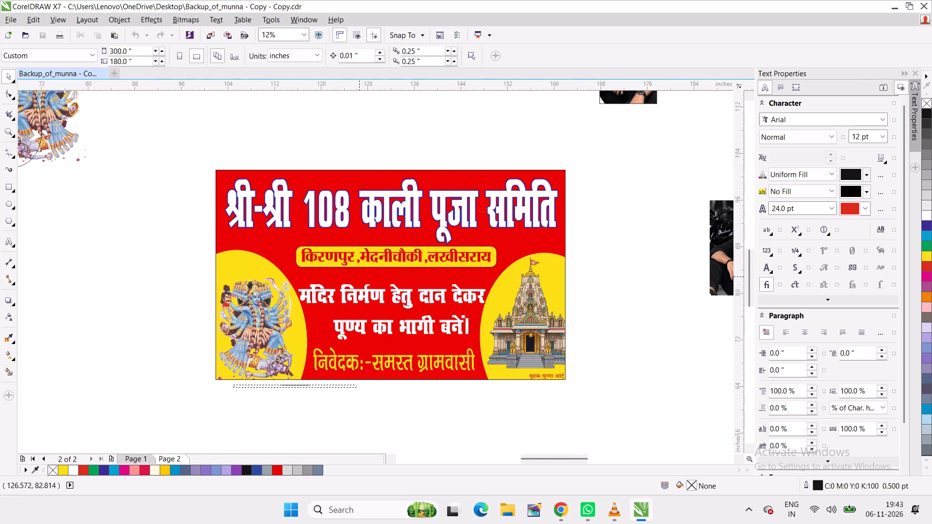
{"action": "scroll", "coordinate": [360, 252], "scroll_direction": "up", "scroll_amount": 2}
{"action": "scroll", "coordinate": [360, 252], "scroll_direction": "down", "scroll_amount": 1}
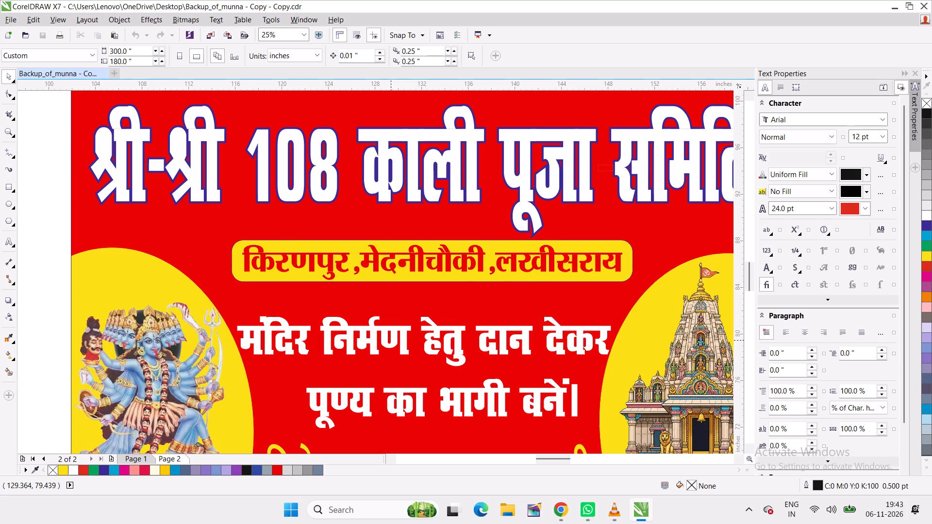
{"action": "scroll", "coordinate": [391, 340], "scroll_direction": "down", "scroll_amount": 1}
{"action": "scroll", "coordinate": [391, 340], "scroll_direction": "up", "scroll_amount": 1}
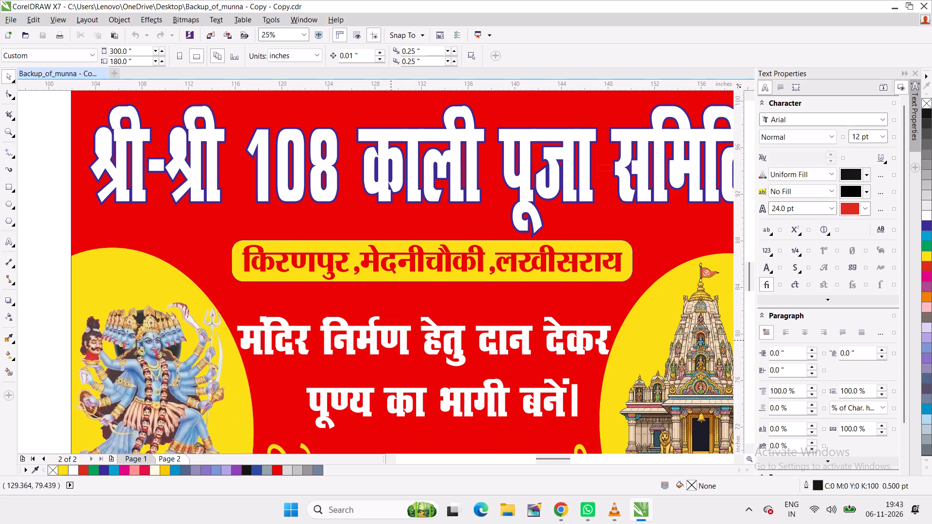